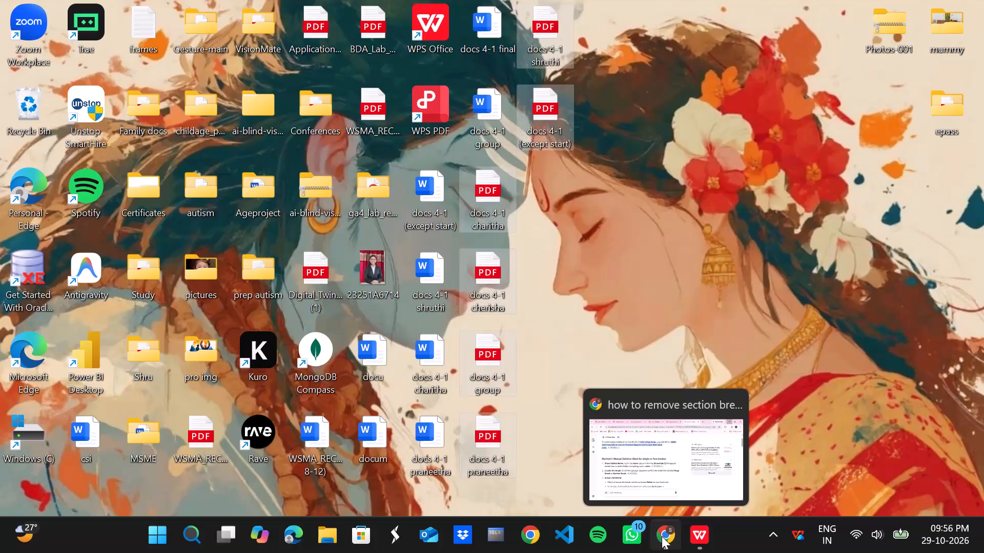
Close the docs 4-1 (except start) 1 PDF in WPS Office, dismissing the cloud backup offer.
{"action": "left_click", "coordinate": [695, 529]}
{"action": "left_click", "coordinate": [983, 7]}
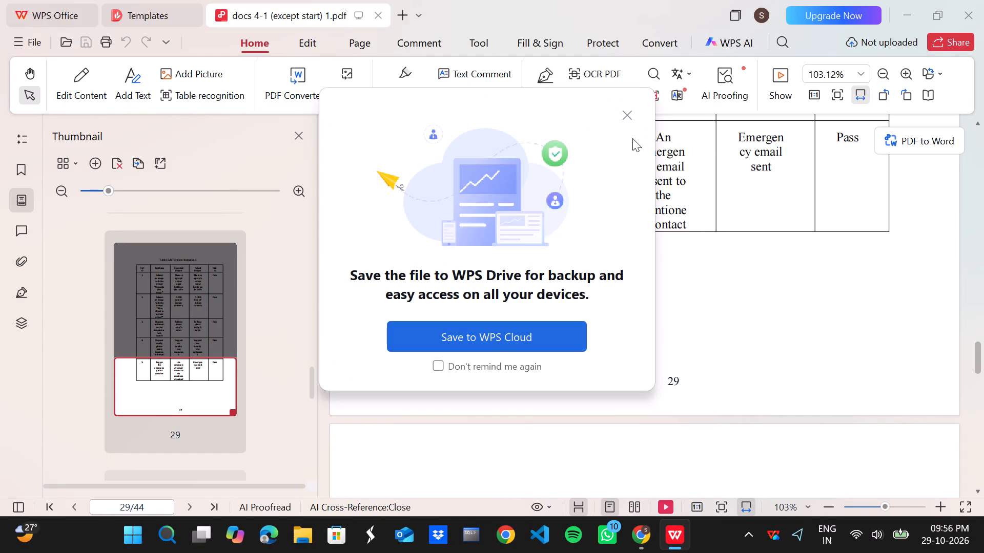
{"action": "left_click", "coordinate": [628, 121]}
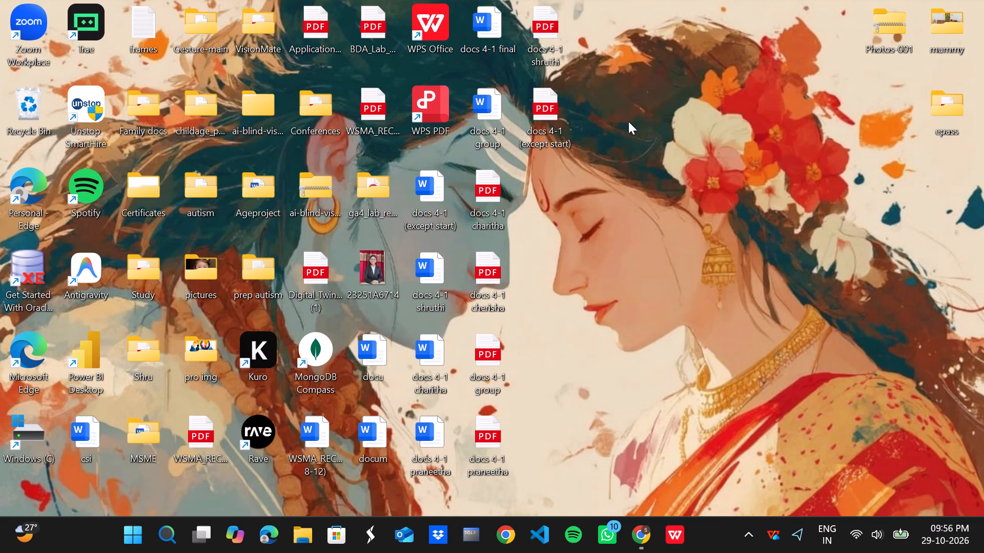
Open the docs 4-1 (except start) Word document from the desktop.
{"action": "double_click", "coordinate": [440, 181]}
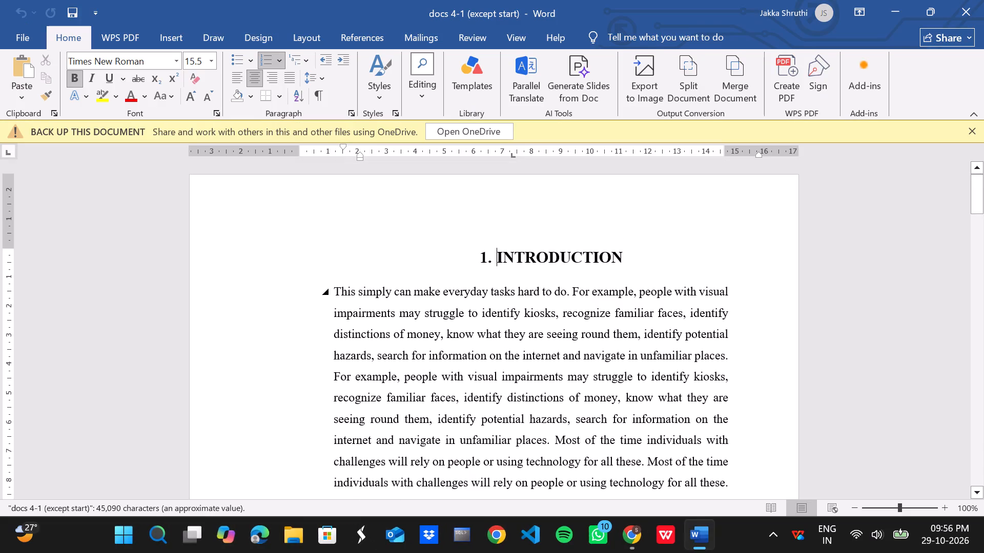
Examine the footer page numbers from the future improvements text through the References and Appendix pages.
{"action": "scroll", "coordinate": [515, 340], "scroll_direction": "down", "scroll_amount": 20}
{"action": "scroll", "coordinate": [515, 340], "scroll_direction": "down", "scroll_amount": 20}
{"action": "scroll", "coordinate": [515, 340], "scroll_direction": "down", "scroll_amount": 20}
{"action": "scroll", "coordinate": [887, 348], "scroll_direction": "down", "scroll_amount": 1}
{"action": "left_click_drag", "start_coordinate": [983, 293], "coordinate": [982, 475]}
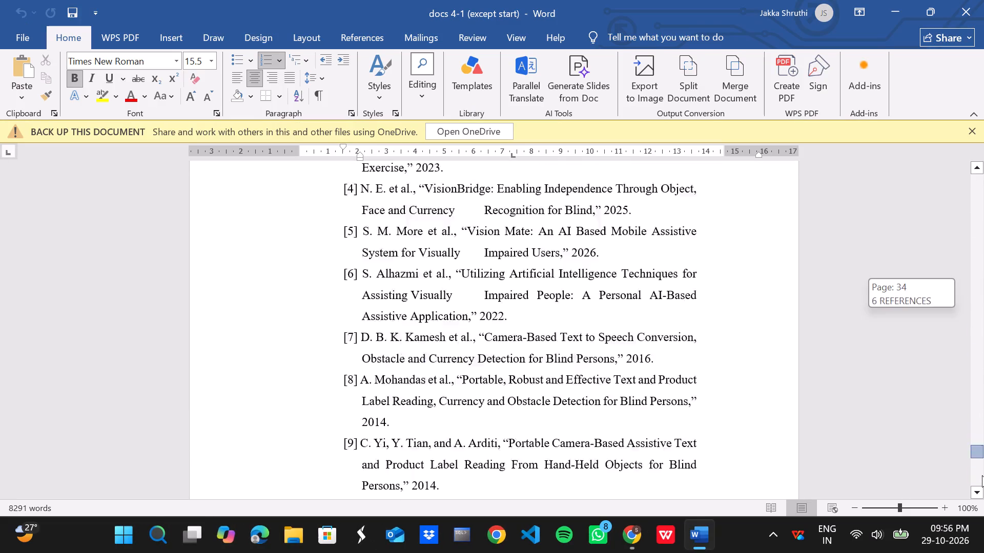
{"action": "left_click_drag", "start_coordinate": [982, 475], "coordinate": [982, 544]}
{"action": "scroll", "coordinate": [652, 398], "scroll_direction": "up", "scroll_amount": 3}
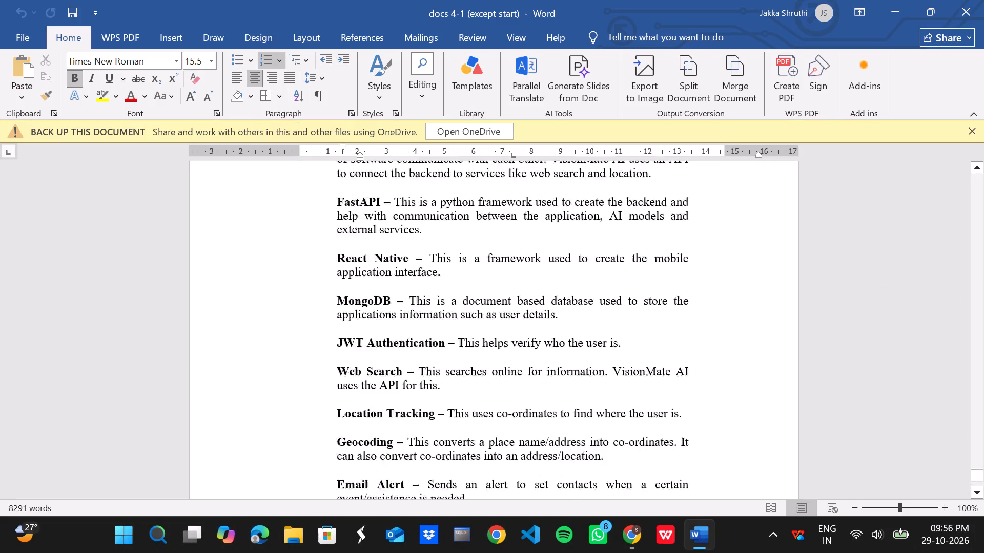
{"action": "scroll", "coordinate": [652, 398], "scroll_direction": "up", "scroll_amount": 7}
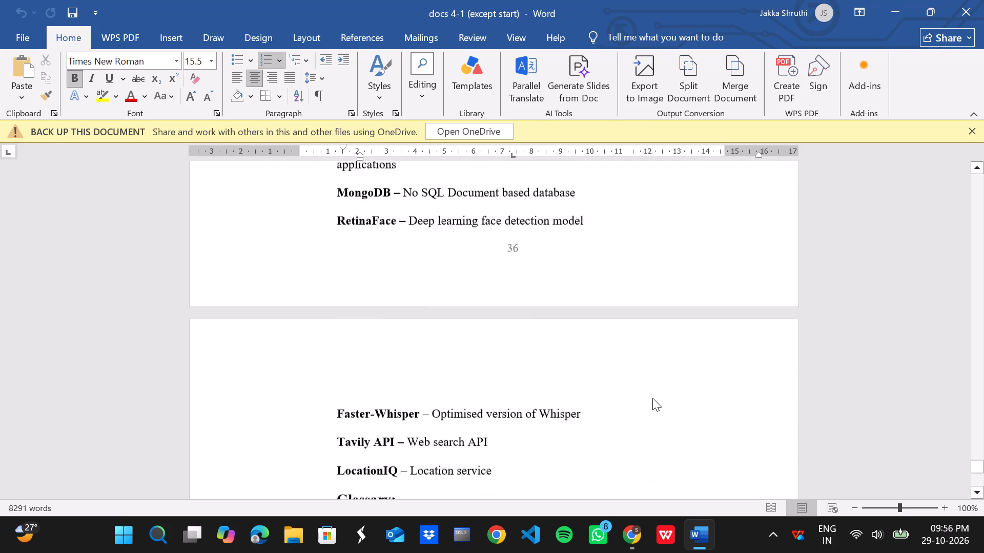
{"action": "scroll", "coordinate": [652, 398], "scroll_direction": "up", "scroll_amount": 1}
{"action": "scroll", "coordinate": [558, 396], "scroll_direction": "up", "scroll_amount": 3}
{"action": "scroll", "coordinate": [558, 396], "scroll_direction": "down", "scroll_amount": 1}
{"action": "scroll", "coordinate": [558, 396], "scroll_direction": "up", "scroll_amount": 6}
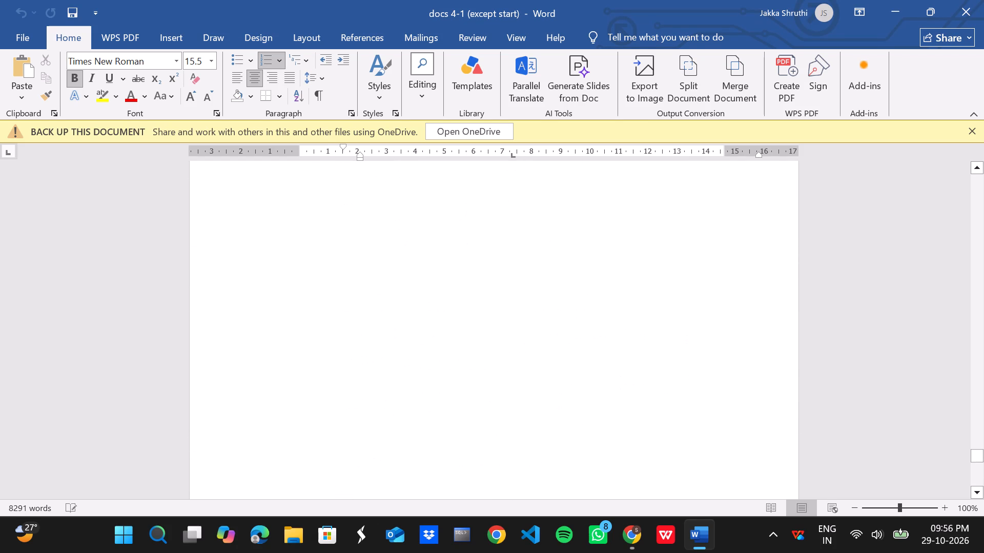
{"action": "scroll", "coordinate": [558, 396], "scroll_direction": "down", "scroll_amount": 2}
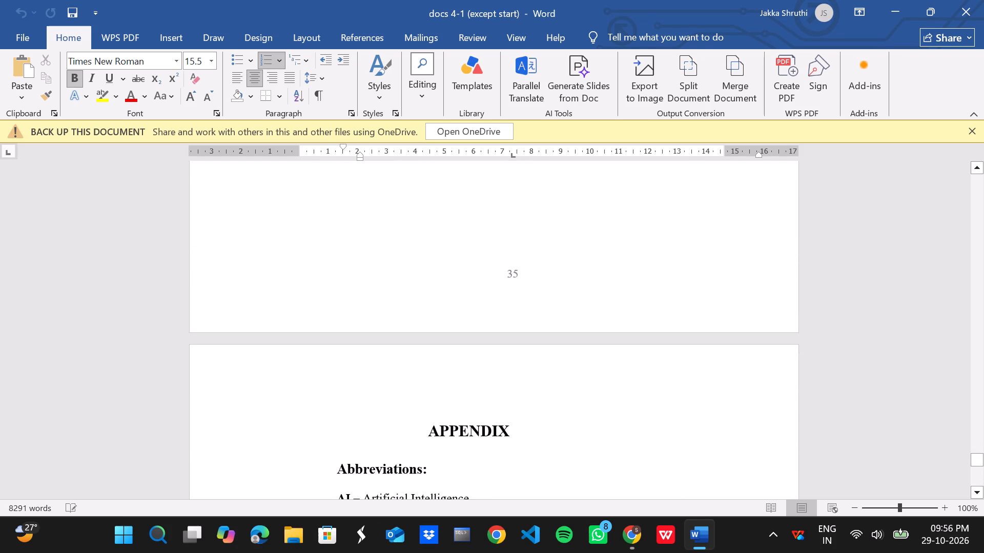
{"action": "scroll", "coordinate": [558, 396], "scroll_direction": "up", "scroll_amount": 5}
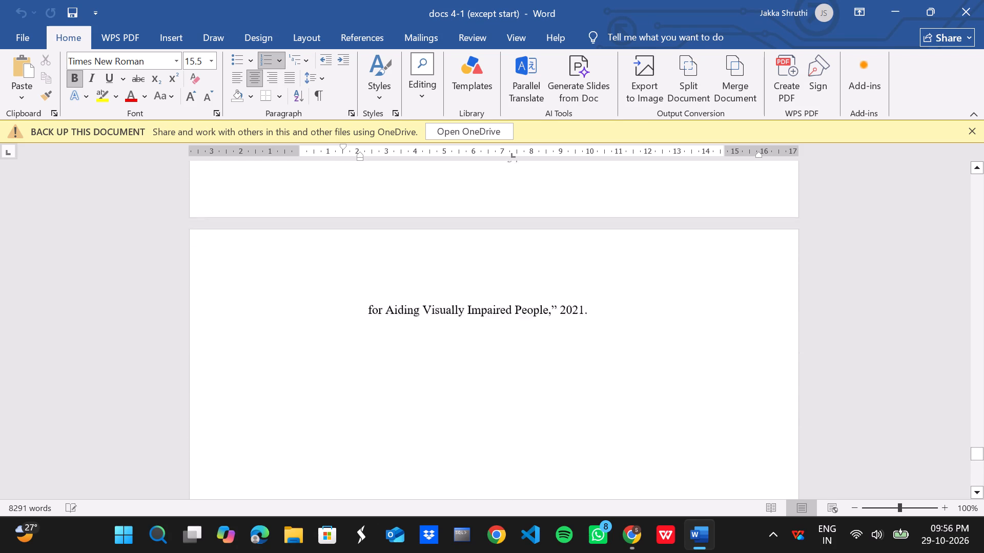
{"action": "scroll", "coordinate": [558, 396], "scroll_direction": "up", "scroll_amount": 1}
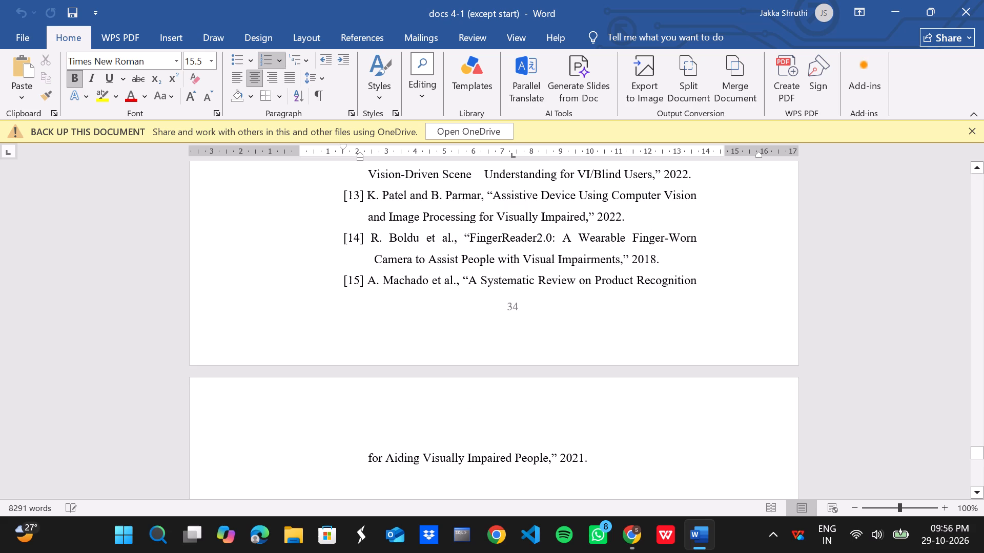
{"action": "scroll", "coordinate": [558, 396], "scroll_direction": "up", "scroll_amount": 3}
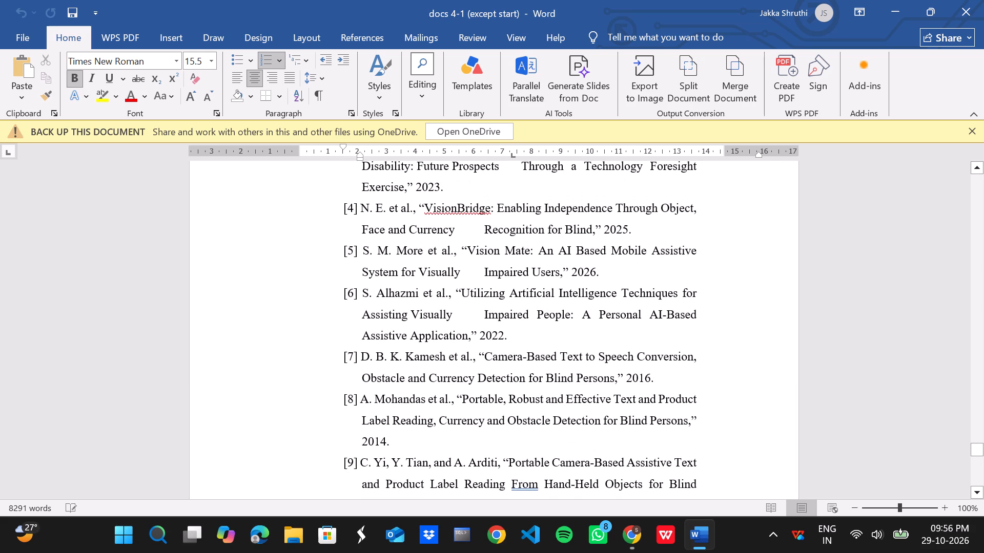
{"action": "scroll", "coordinate": [558, 396], "scroll_direction": "up", "scroll_amount": 3}
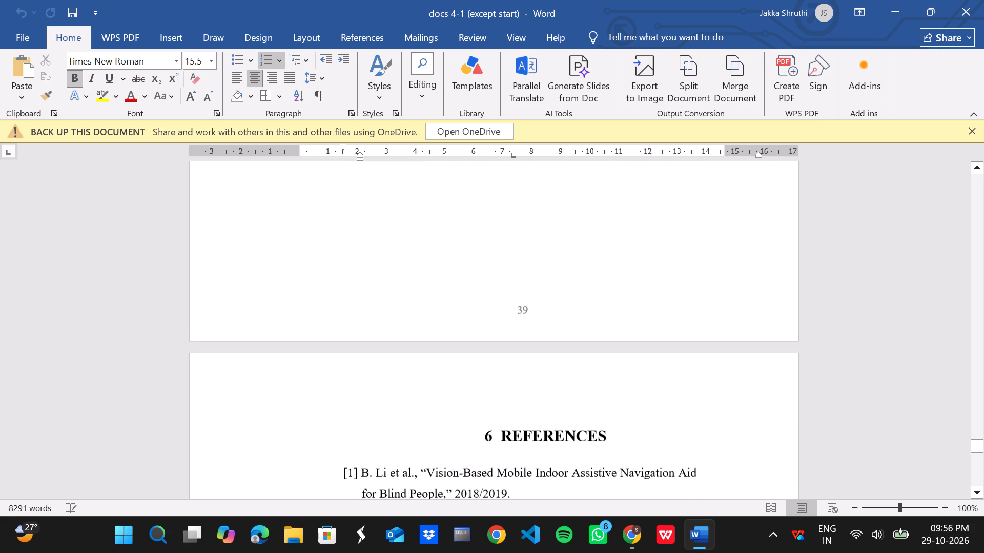
{"action": "scroll", "coordinate": [558, 396], "scroll_direction": "up", "scroll_amount": 5}
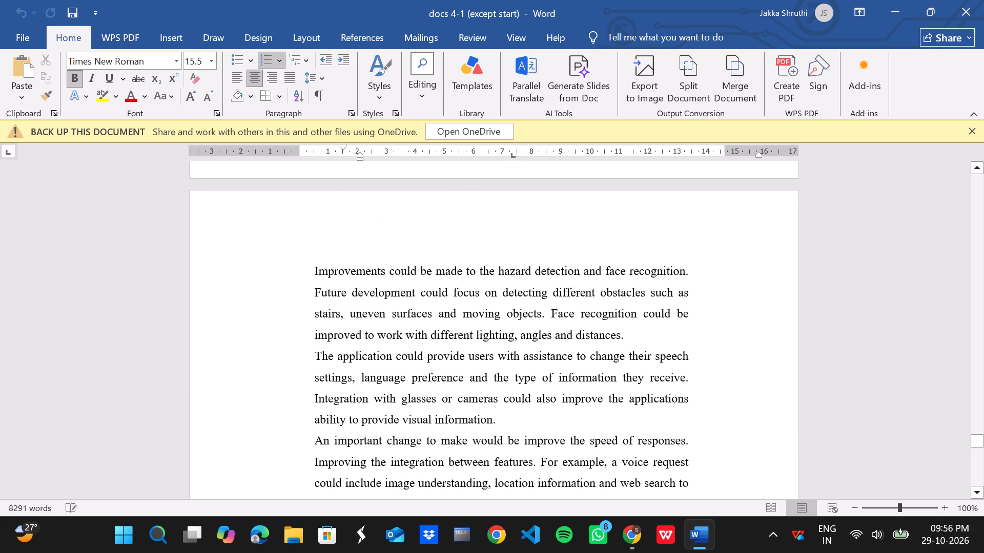
{"action": "scroll", "coordinate": [558, 396], "scroll_direction": "up", "scroll_amount": 2}
{"action": "scroll", "coordinate": [558, 396], "scroll_direction": "down", "scroll_amount": 3}
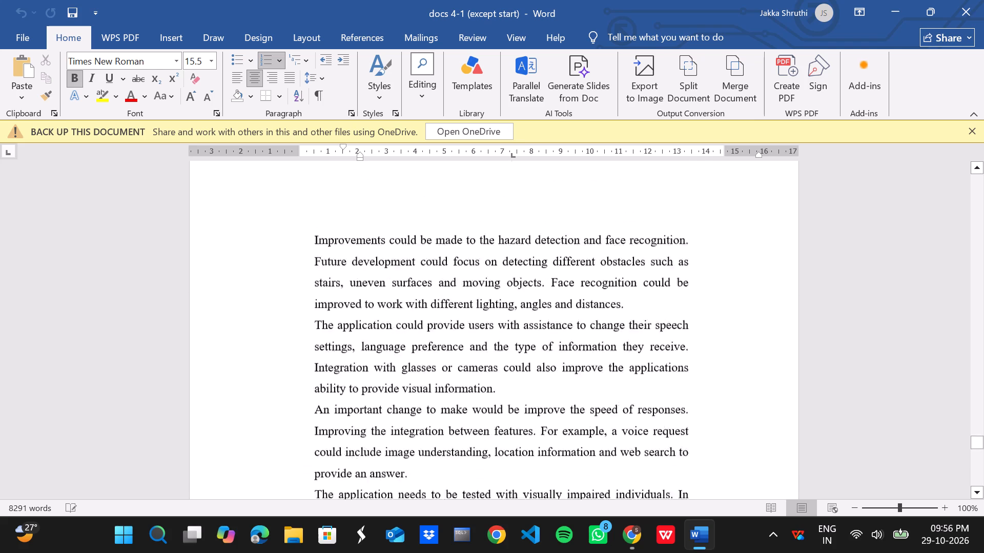
{"action": "scroll", "coordinate": [558, 396], "scroll_direction": "down", "scroll_amount": 5}
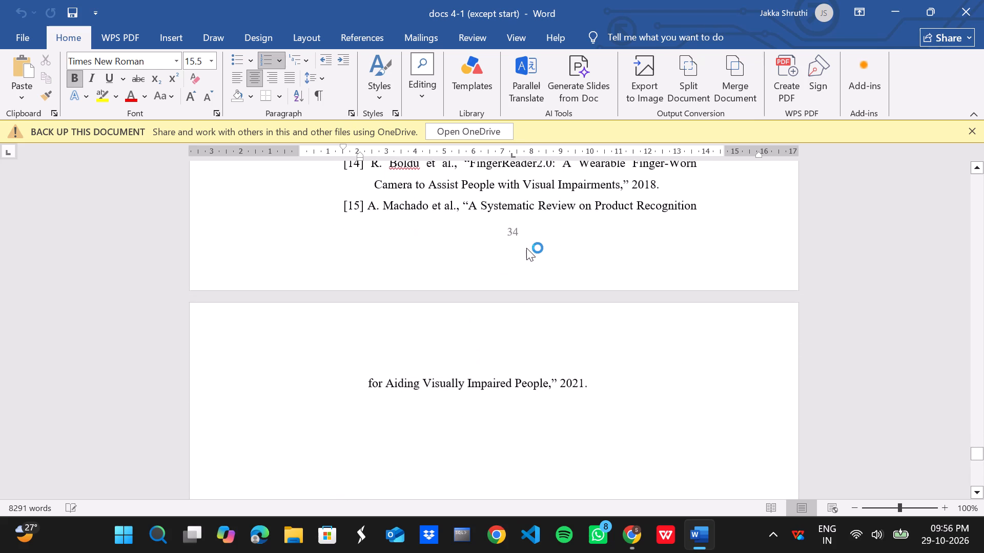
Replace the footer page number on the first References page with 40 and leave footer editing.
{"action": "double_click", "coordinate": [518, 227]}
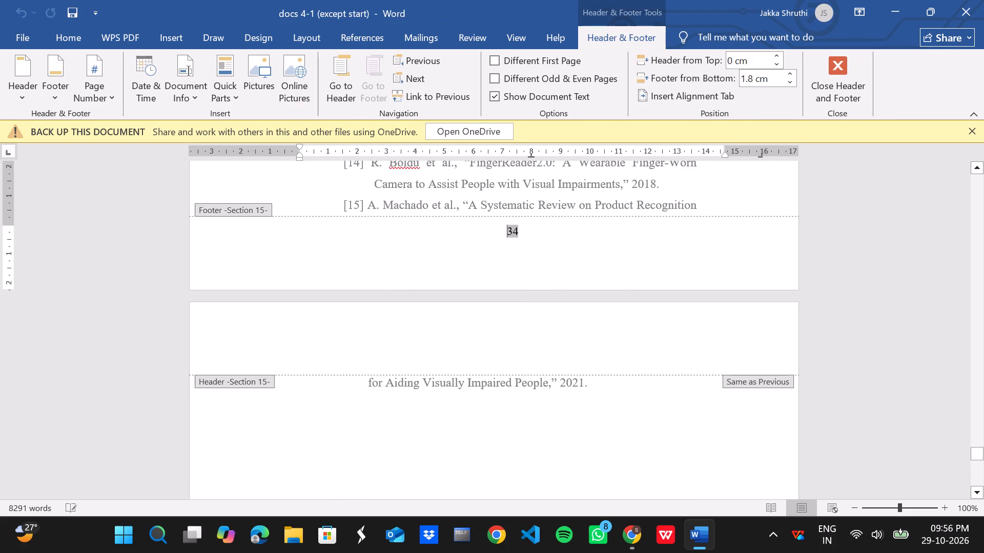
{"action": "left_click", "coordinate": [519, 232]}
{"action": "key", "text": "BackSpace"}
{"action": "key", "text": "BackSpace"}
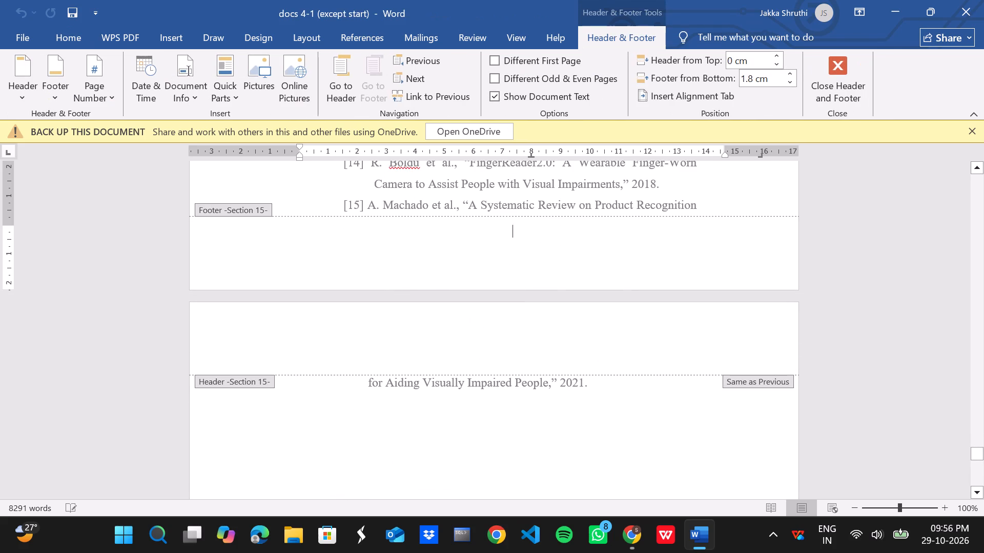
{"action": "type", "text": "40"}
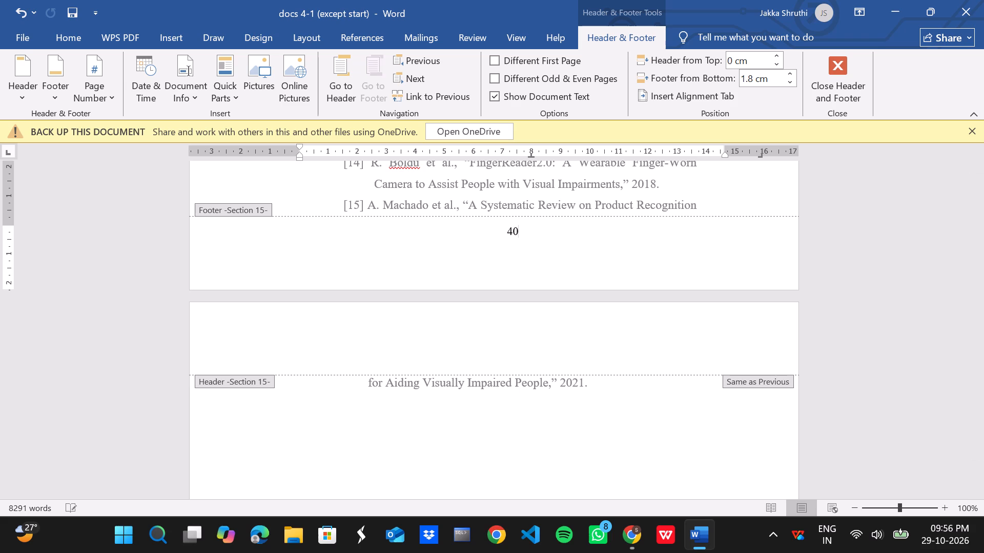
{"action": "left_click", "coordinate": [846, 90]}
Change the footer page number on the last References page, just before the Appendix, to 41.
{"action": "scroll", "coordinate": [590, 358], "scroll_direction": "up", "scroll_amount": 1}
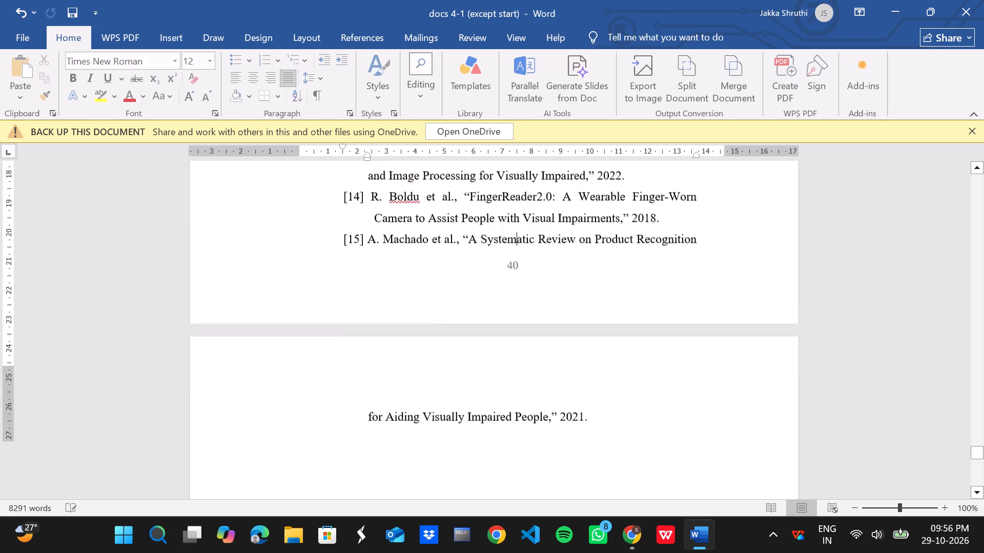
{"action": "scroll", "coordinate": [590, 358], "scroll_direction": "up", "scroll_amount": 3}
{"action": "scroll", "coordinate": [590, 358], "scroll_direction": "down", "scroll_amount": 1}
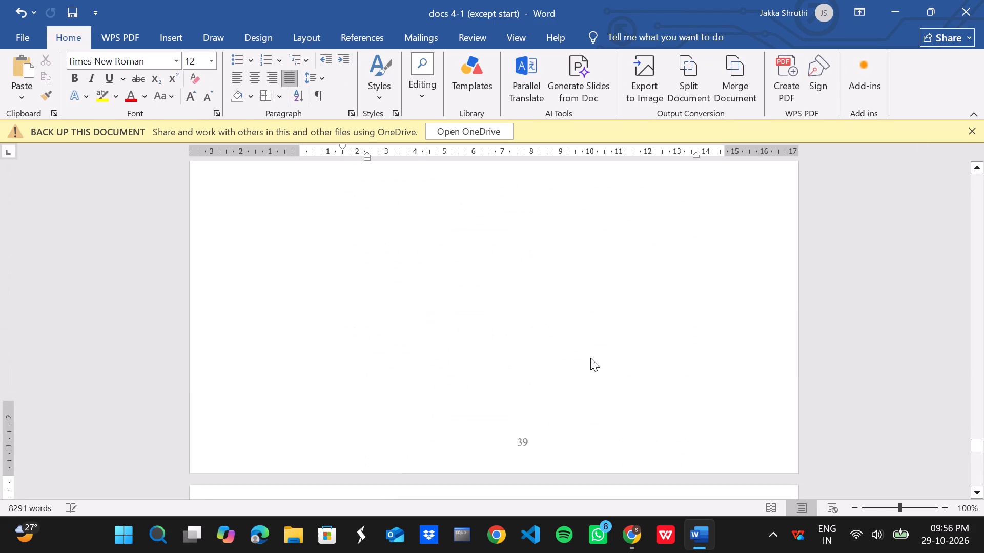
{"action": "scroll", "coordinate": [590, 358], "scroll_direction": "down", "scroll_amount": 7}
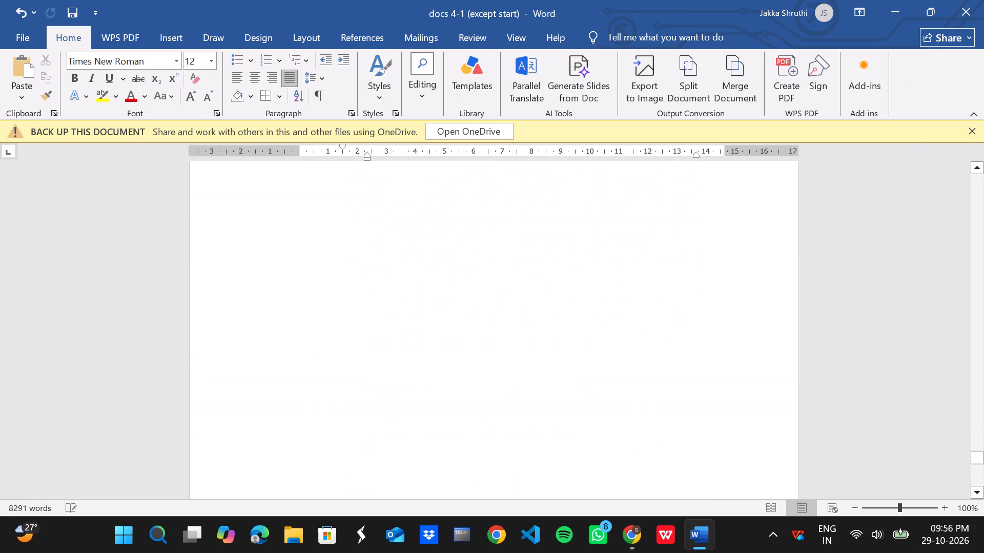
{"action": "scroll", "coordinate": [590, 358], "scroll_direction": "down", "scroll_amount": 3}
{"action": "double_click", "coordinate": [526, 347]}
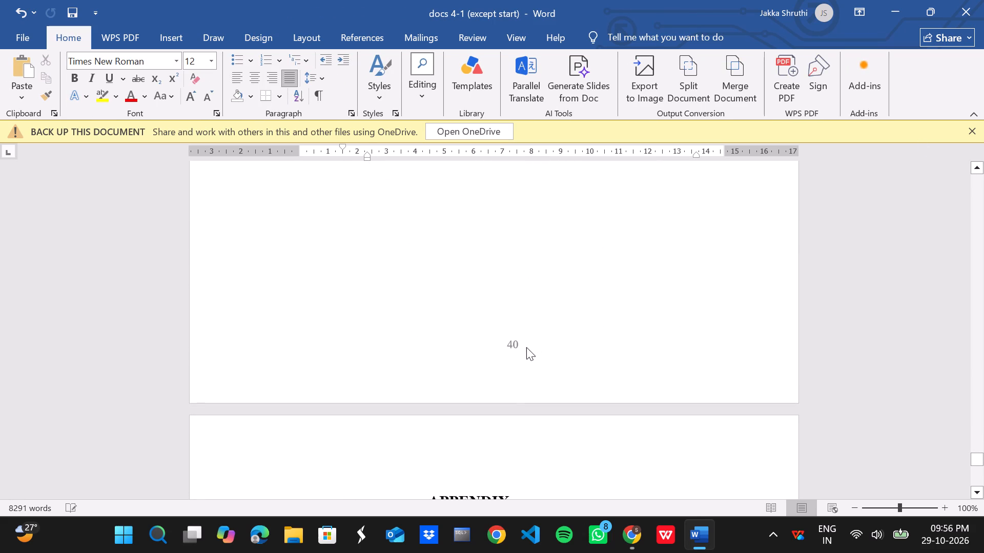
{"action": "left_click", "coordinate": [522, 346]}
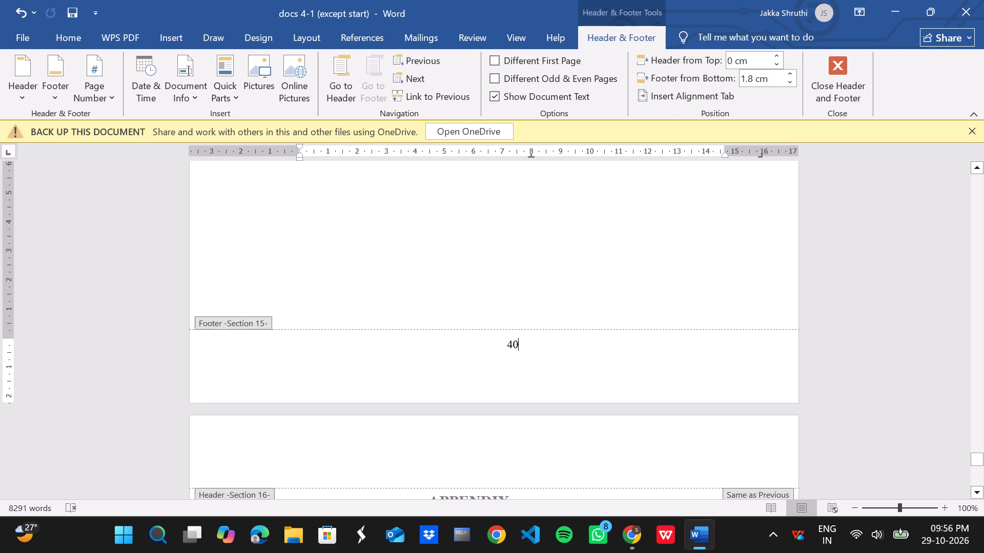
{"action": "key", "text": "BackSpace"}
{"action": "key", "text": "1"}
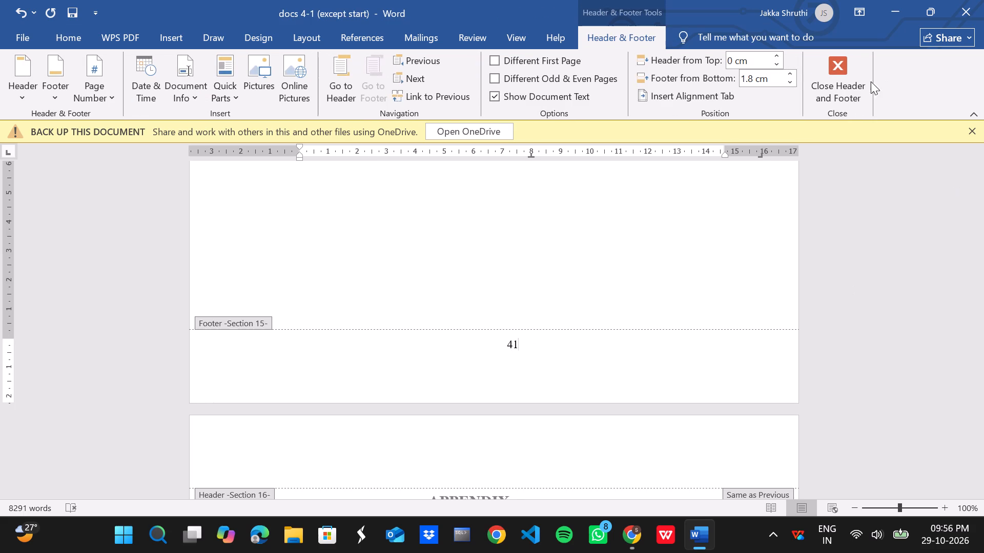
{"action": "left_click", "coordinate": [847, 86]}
Check the footer page numbers across the Appendix pages and back through the References section.
{"action": "scroll", "coordinate": [636, 388], "scroll_direction": "down", "scroll_amount": 4}
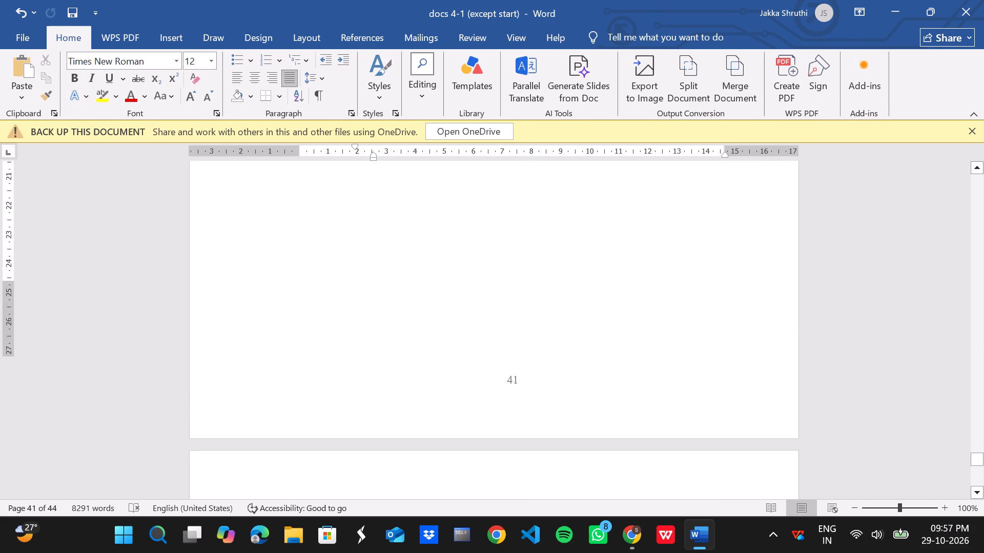
{"action": "scroll", "coordinate": [636, 388], "scroll_direction": "down", "scroll_amount": 7}
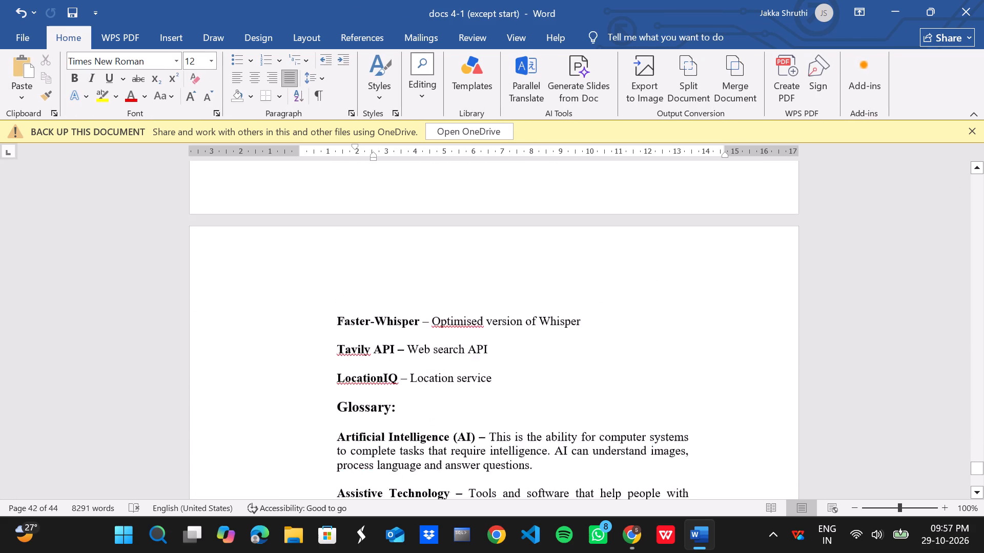
{"action": "scroll", "coordinate": [599, 377], "scroll_direction": "down", "scroll_amount": 6}
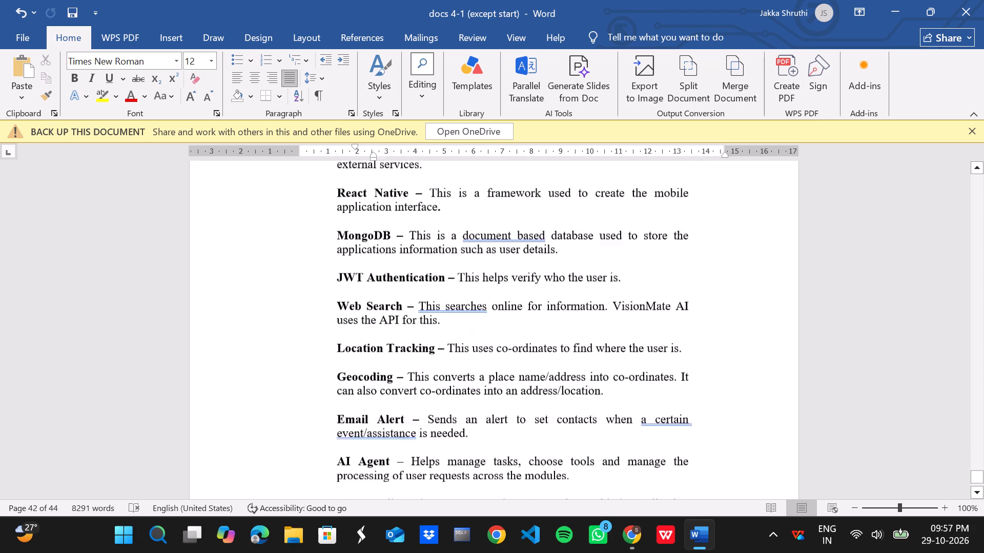
{"action": "scroll", "coordinate": [599, 377], "scroll_direction": "down", "scroll_amount": 6}
{"action": "scroll", "coordinate": [599, 377], "scroll_direction": "up", "scroll_amount": 5}
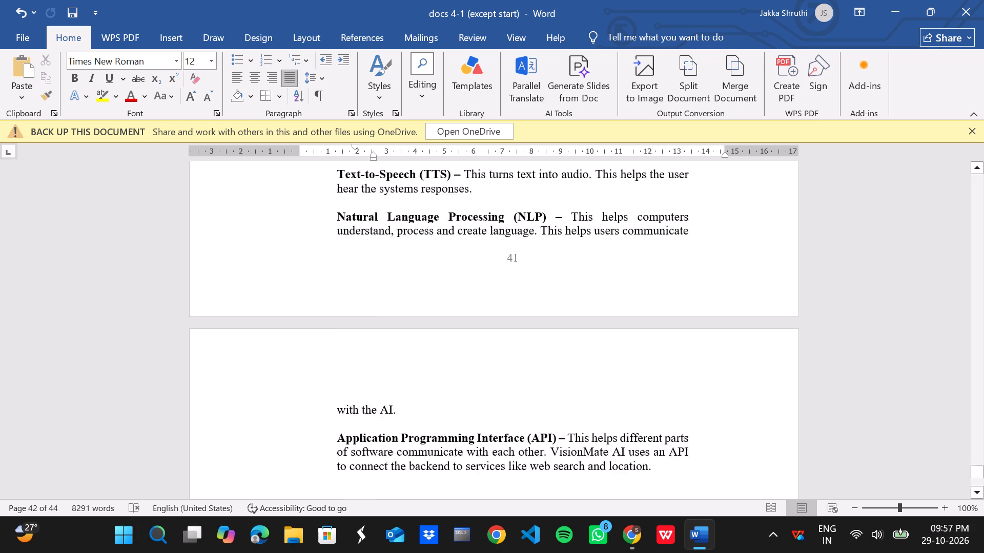
{"action": "scroll", "coordinate": [599, 377], "scroll_direction": "up", "scroll_amount": 5}
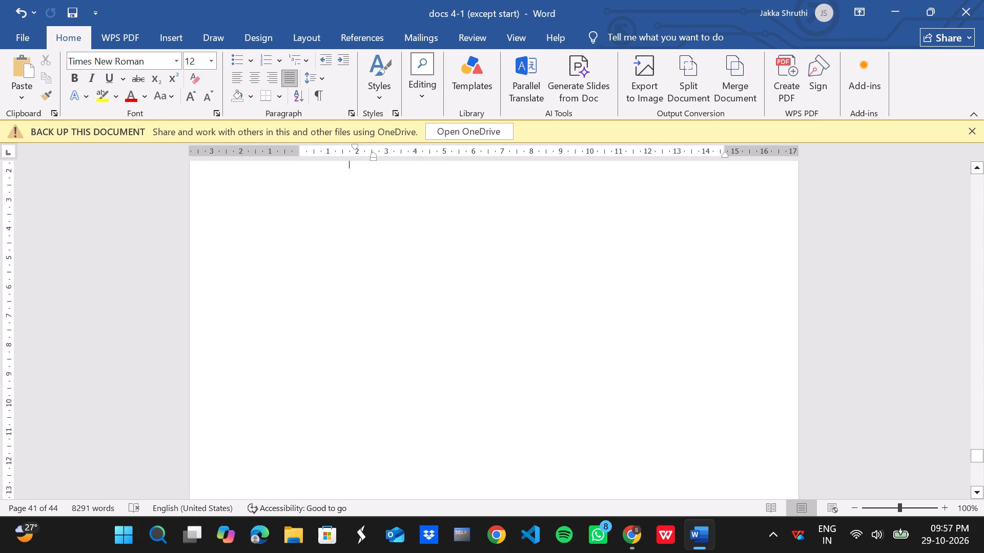
{"action": "scroll", "coordinate": [599, 377], "scroll_direction": "up", "scroll_amount": 4}
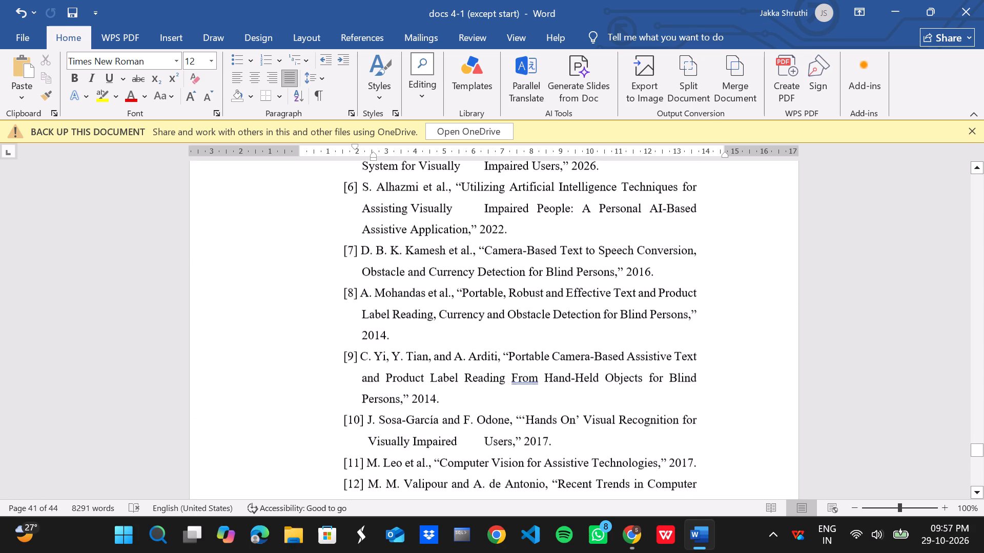
{"action": "scroll", "coordinate": [599, 377], "scroll_direction": "up", "scroll_amount": 3}
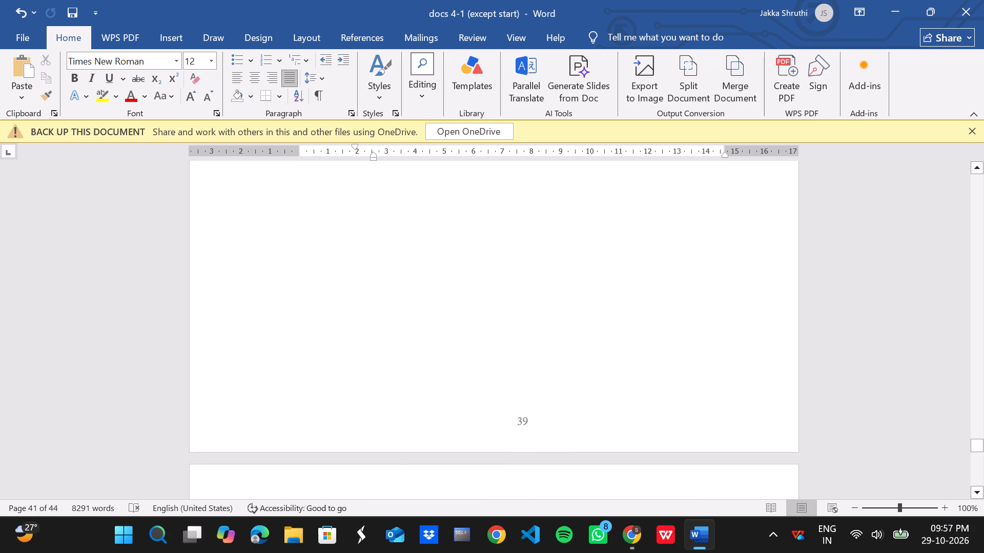
{"action": "scroll", "coordinate": [599, 377], "scroll_direction": "down", "scroll_amount": 3}
{"action": "scroll", "coordinate": [599, 377], "scroll_direction": "up", "scroll_amount": 3}
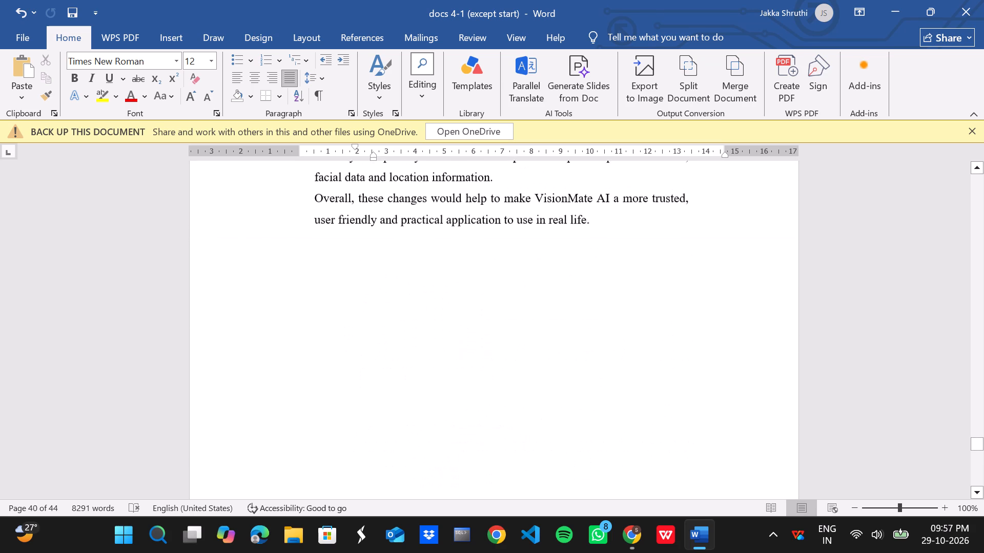
{"action": "scroll", "coordinate": [599, 377], "scroll_direction": "up", "scroll_amount": 1}
{"action": "scroll", "coordinate": [599, 377], "scroll_direction": "down", "scroll_amount": 5}
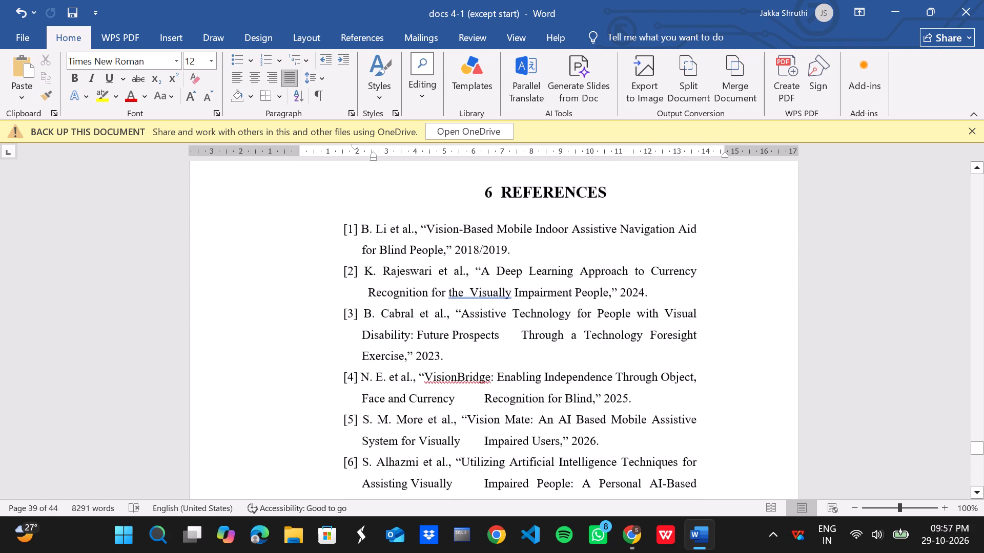
Close the docs 4-1 (except start) document without saving its changes.
{"action": "left_click", "coordinate": [983, 0]}
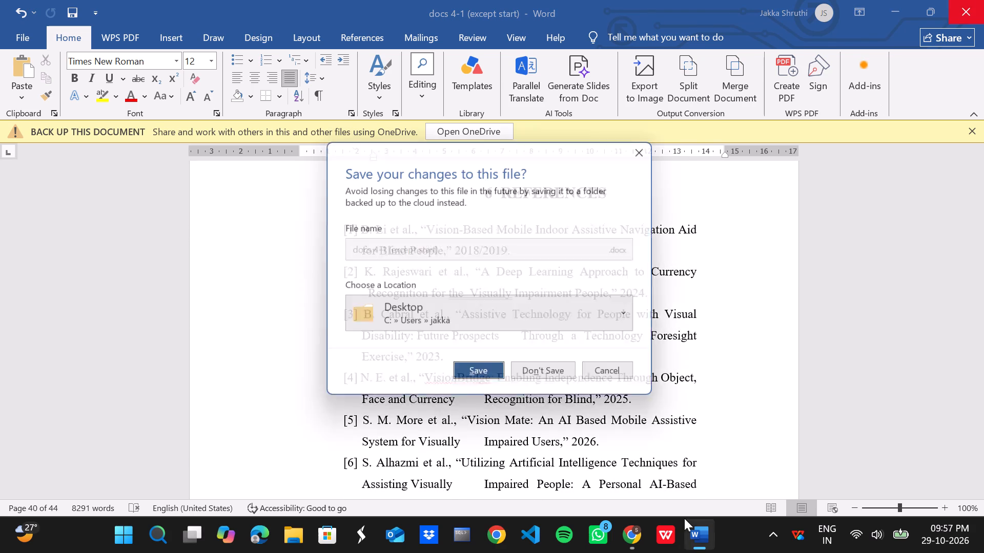
{"action": "left_click", "coordinate": [562, 374]}
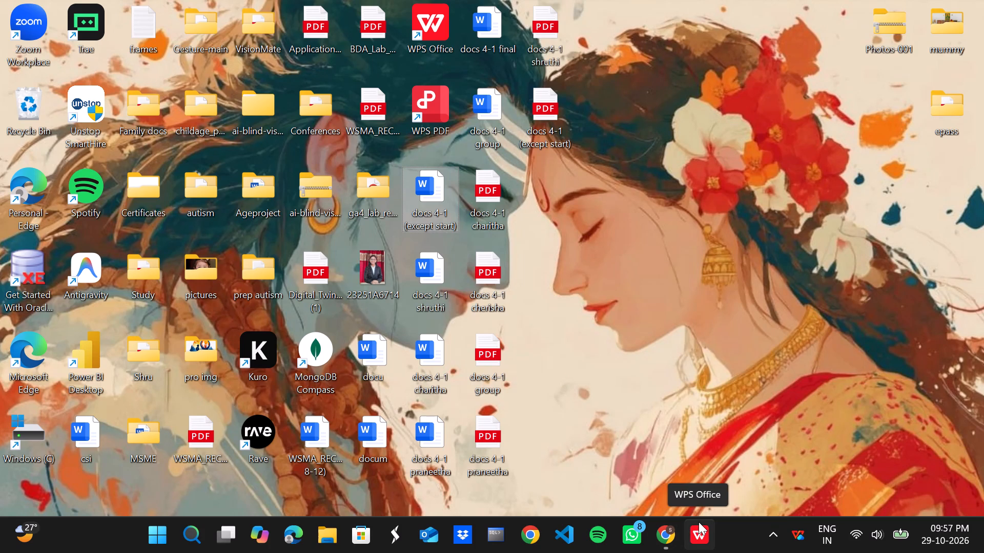
Reopen the docs 4-1 (except start) Word document from the desktop in WPS Office.
{"action": "double_click", "coordinate": [425, 215]}
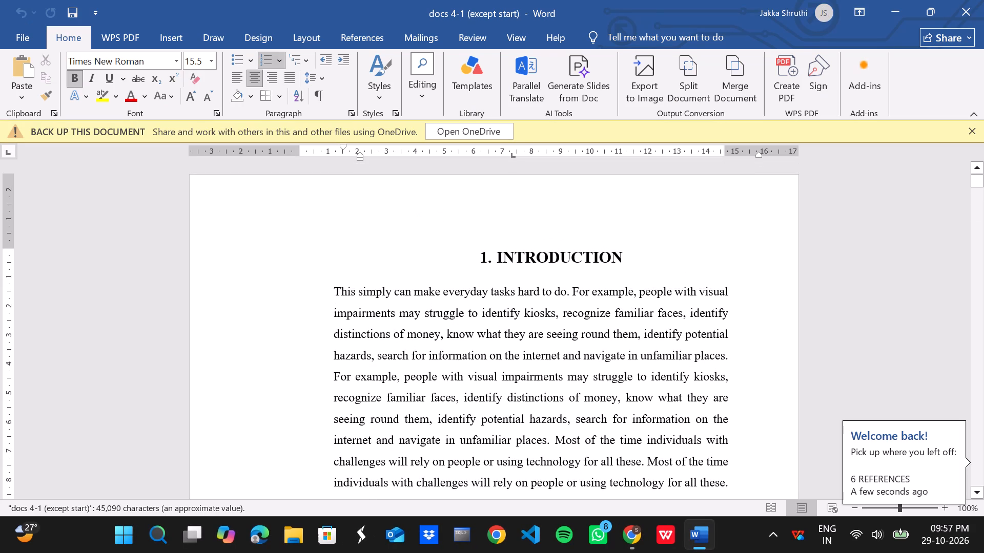
{"action": "left_click", "coordinate": [981, 0]}
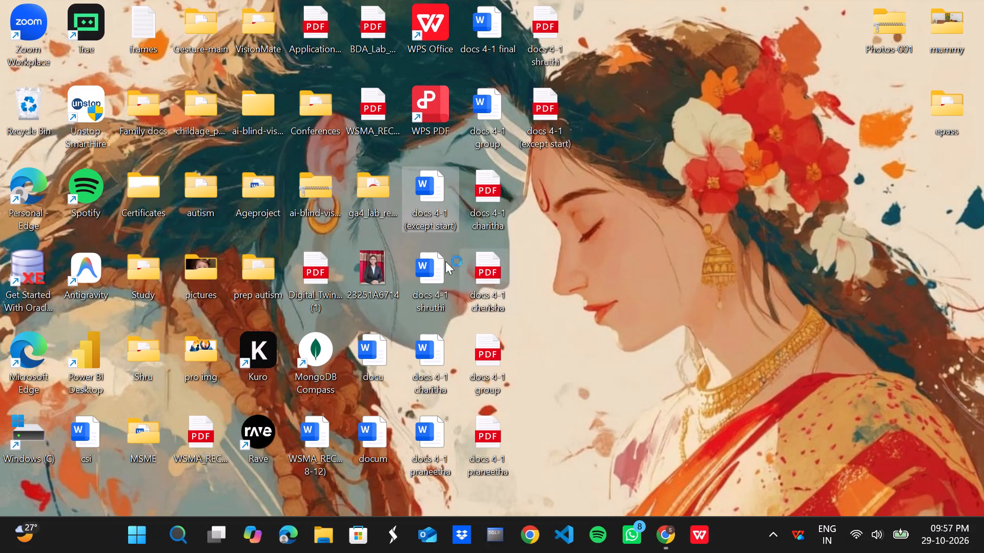
{"action": "right_click", "coordinate": [426, 214]}
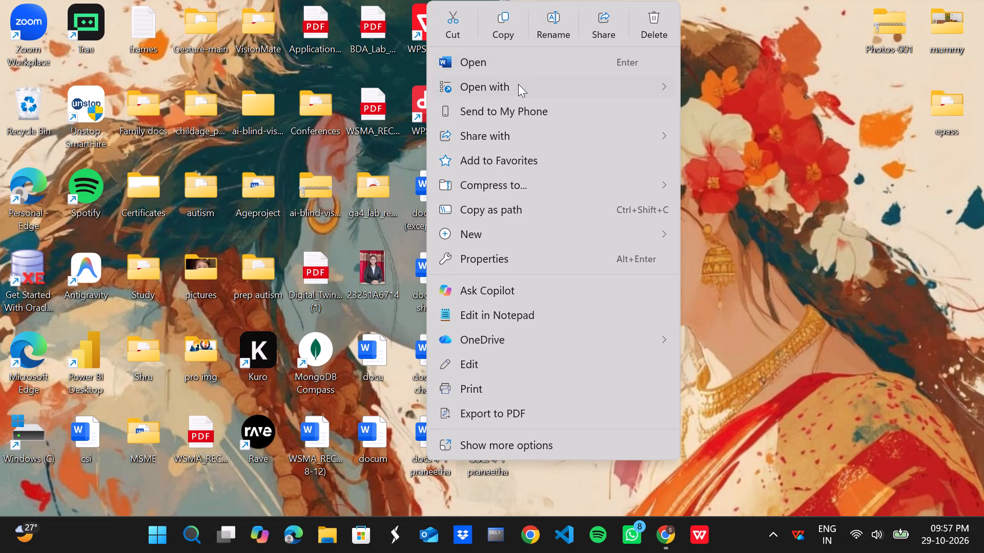
{"action": "left_click", "coordinate": [722, 109]}
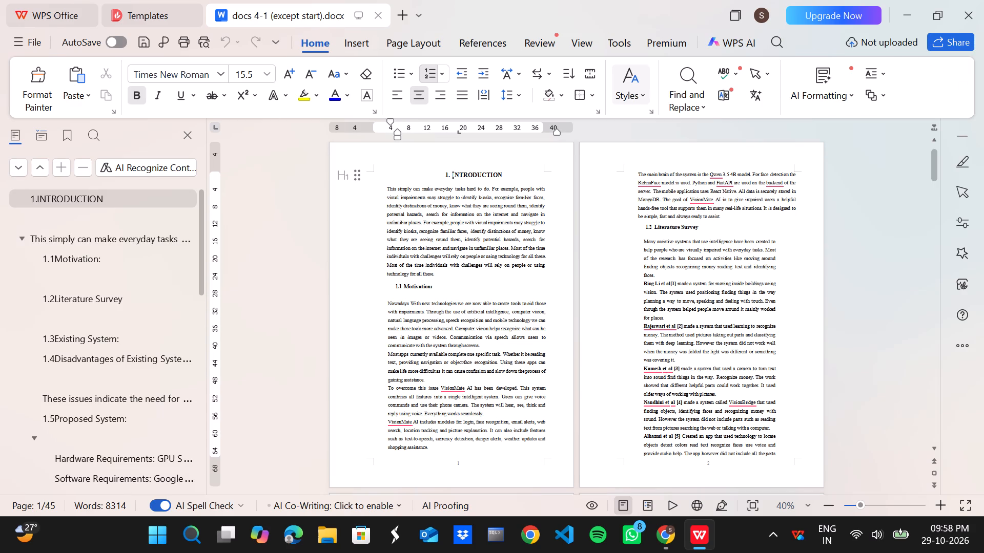
Review the layout and page numbers from the Introduction through the start of Implementation and Testing.
{"action": "scroll", "coordinate": [661, 331], "scroll_direction": "down", "scroll_amount": 7}
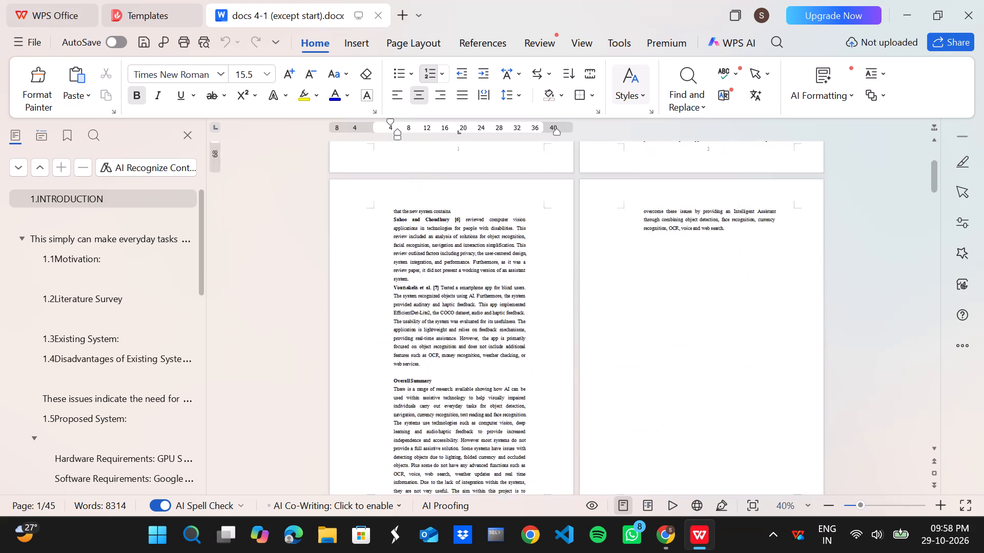
{"action": "scroll", "coordinate": [661, 331], "scroll_direction": "down", "scroll_amount": 7}
{"action": "scroll", "coordinate": [661, 331], "scroll_direction": "up", "scroll_amount": 1}
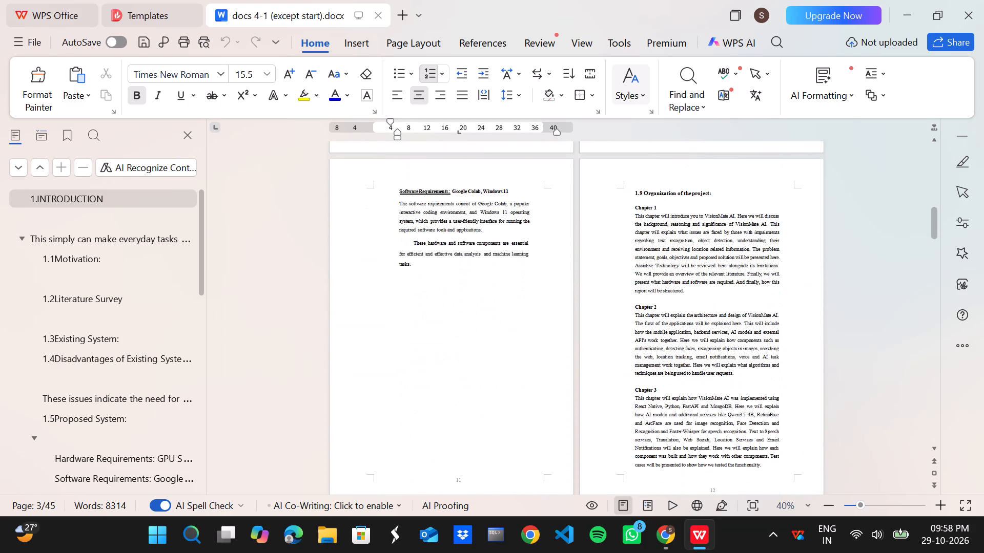
{"action": "scroll", "coordinate": [661, 331], "scroll_direction": "up", "scroll_amount": 5}
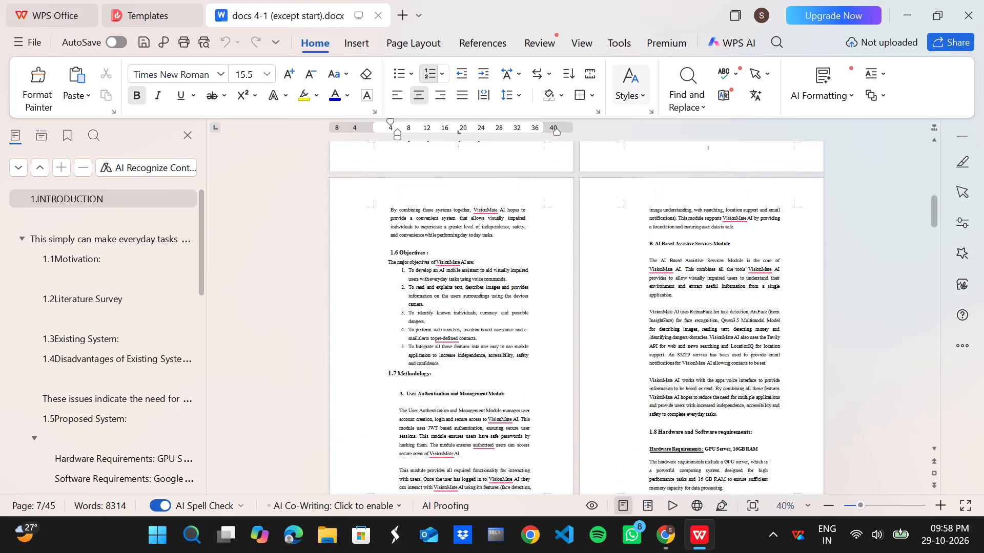
{"action": "scroll", "coordinate": [661, 331], "scroll_direction": "down", "scroll_amount": 6}
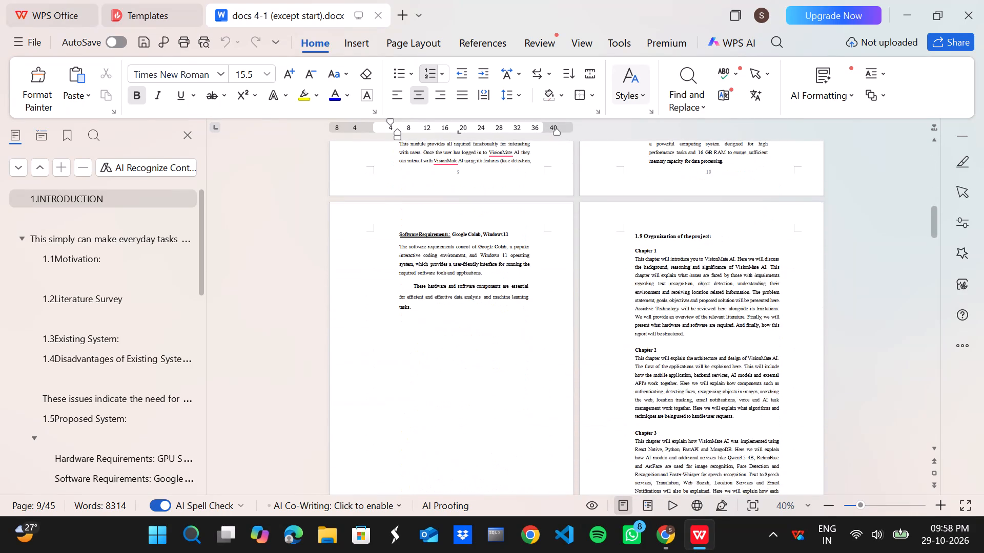
{"action": "scroll", "coordinate": [661, 331], "scroll_direction": "down", "scroll_amount": 16}
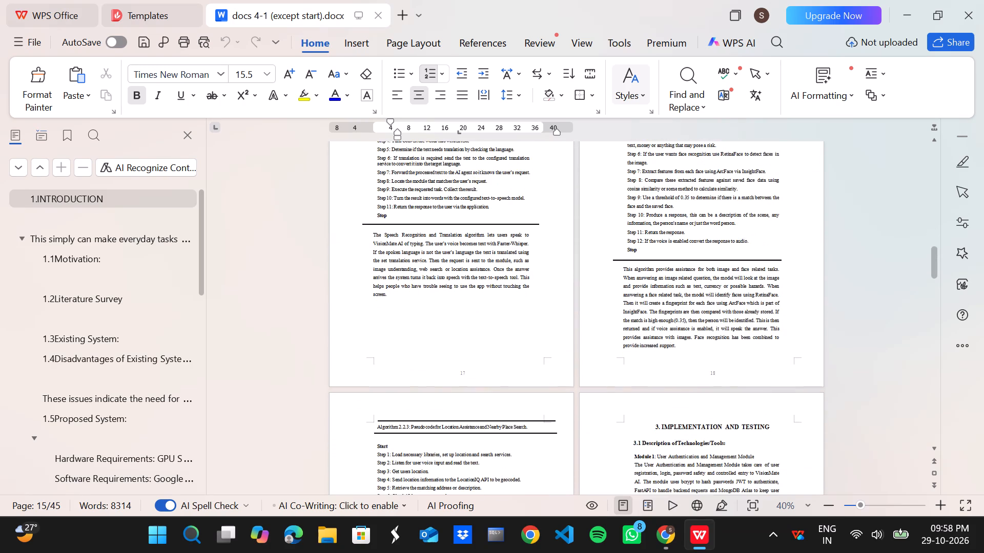
{"action": "scroll", "coordinate": [661, 331], "scroll_direction": "up", "scroll_amount": 3}
{"action": "scroll", "coordinate": [661, 331], "scroll_direction": "down", "scroll_amount": 4}
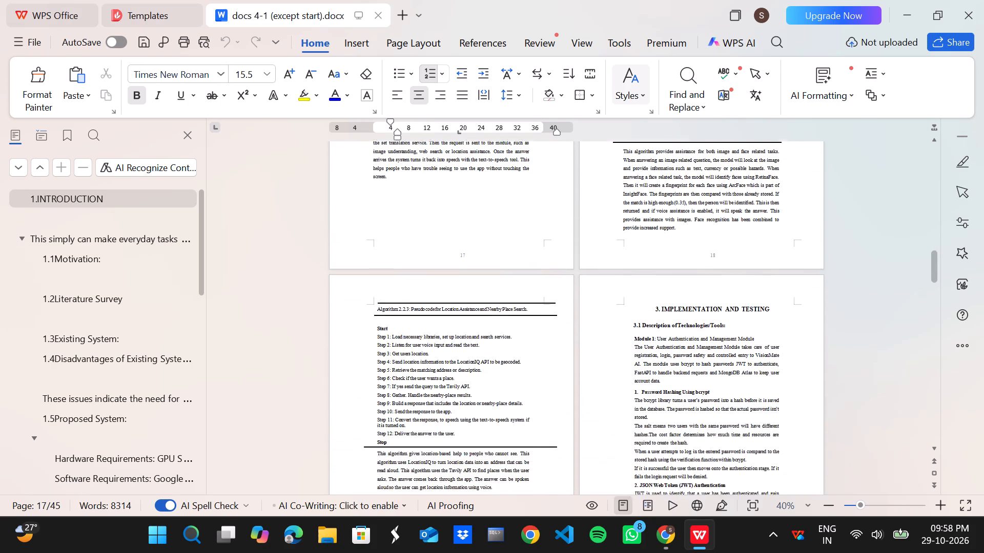
{"action": "scroll", "coordinate": [661, 331], "scroll_direction": "down", "scroll_amount": 3}
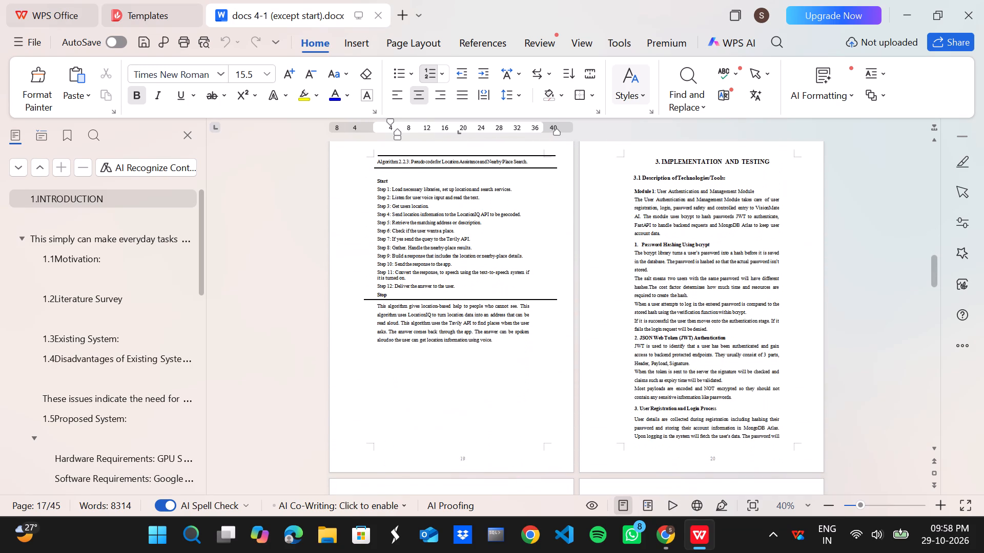
Review the page layout and text alignment back from Implementation and Testing to the Introduction.
{"action": "scroll", "coordinate": [661, 331], "scroll_direction": "up", "scroll_amount": 12}
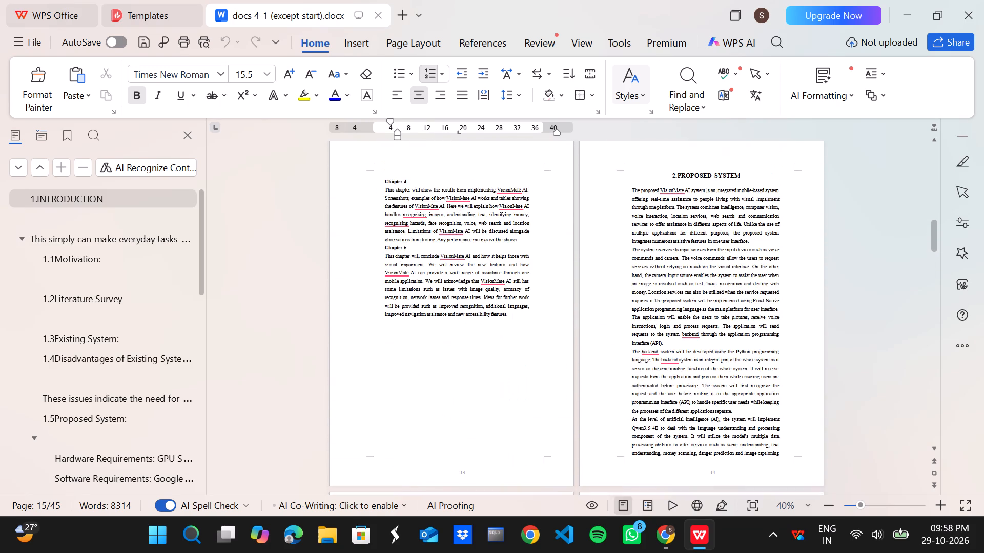
{"action": "scroll", "coordinate": [661, 331], "scroll_direction": "up", "scroll_amount": 4}
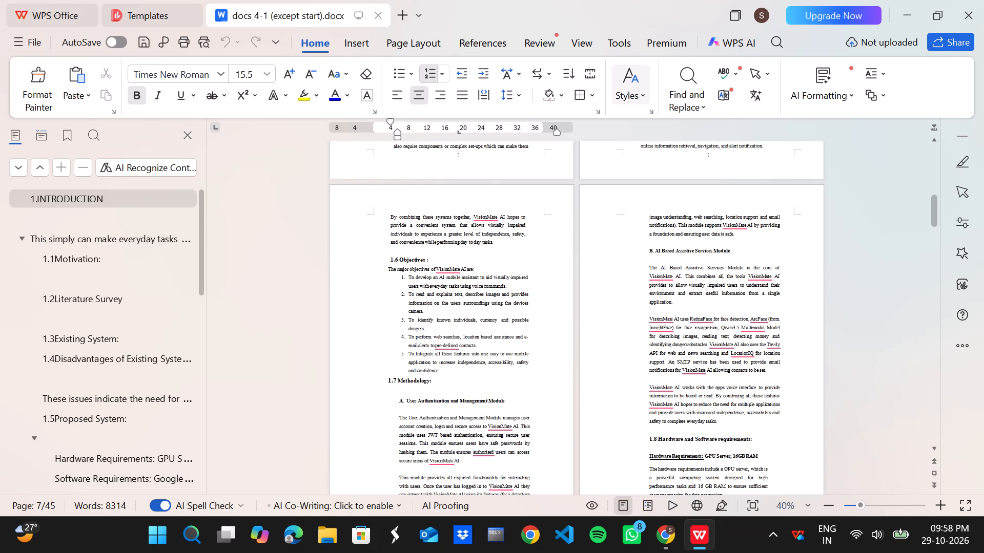
{"action": "scroll", "coordinate": [661, 331], "scroll_direction": "up", "scroll_amount": 1}
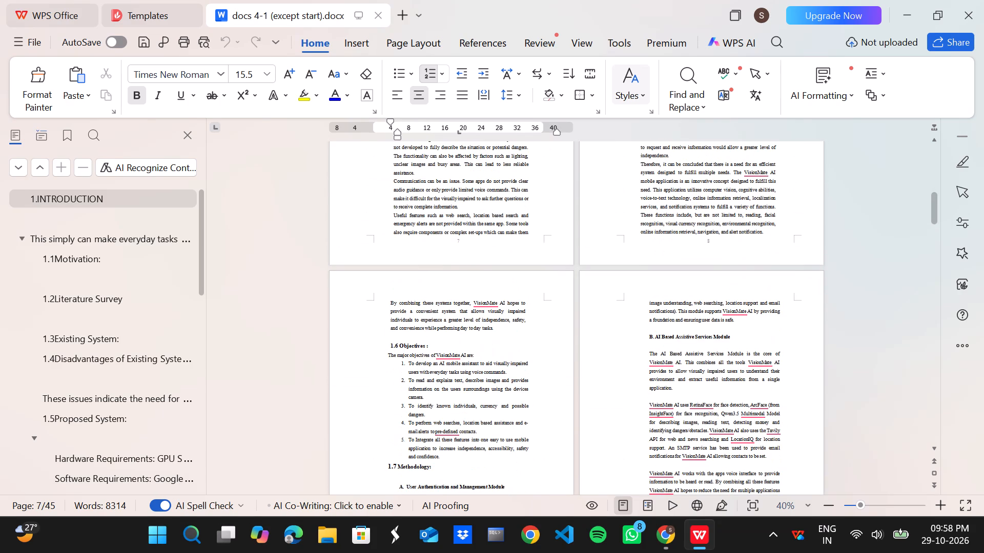
{"action": "scroll", "coordinate": [661, 331], "scroll_direction": "up", "scroll_amount": 1}
{"action": "scroll", "coordinate": [555, 343], "scroll_direction": "up", "scroll_amount": 1}
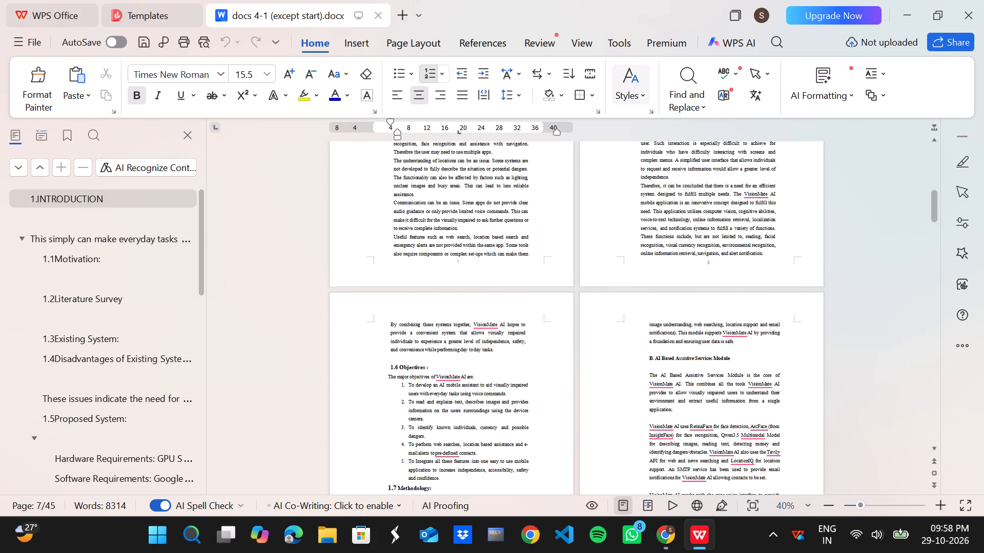
{"action": "scroll", "coordinate": [555, 343], "scroll_direction": "up", "scroll_amount": 8}
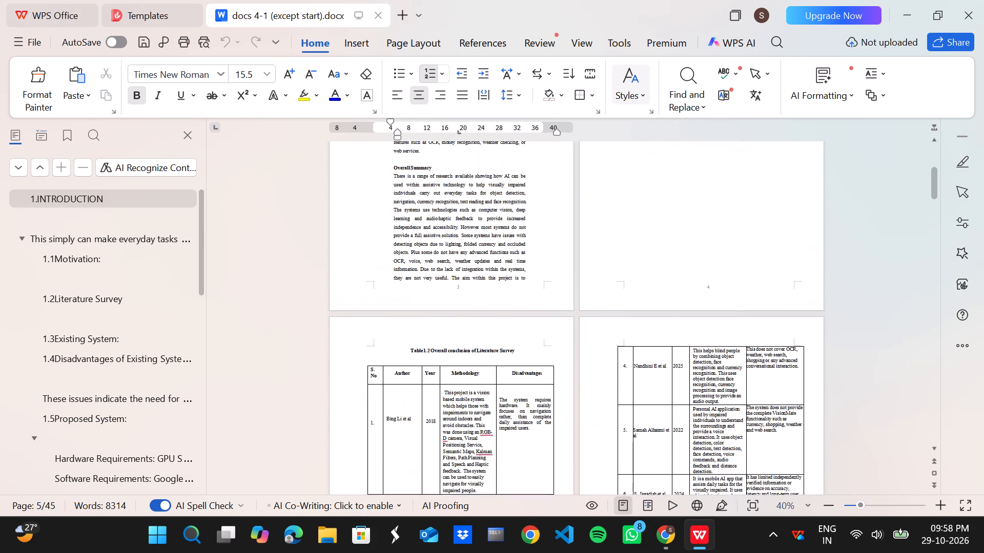
{"action": "scroll", "coordinate": [555, 343], "scroll_direction": "up", "scroll_amount": 4}
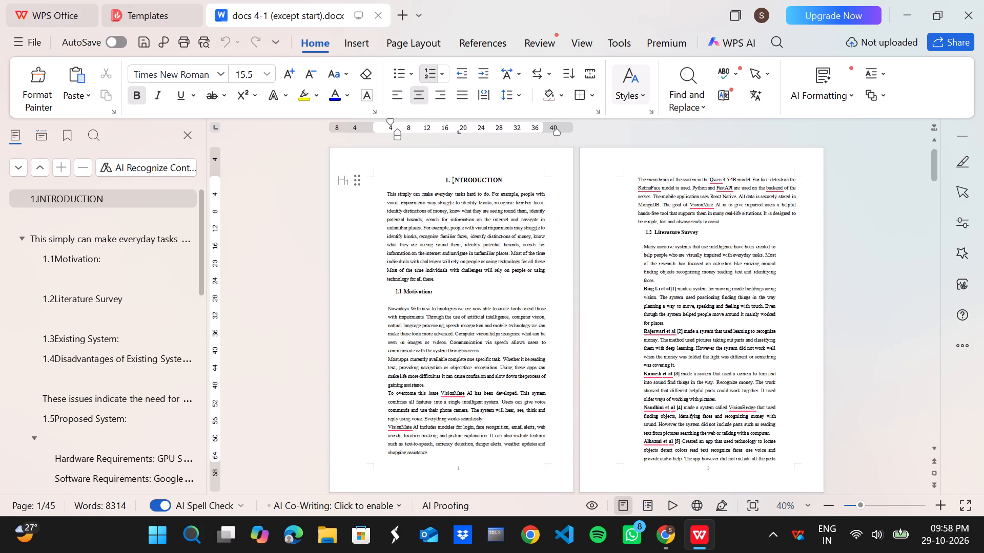
Bring in the right indent of page 2's opening paragraph, above Literature Survey, to about 34 on the ruler.
{"action": "left_click", "coordinate": [771, 190]}
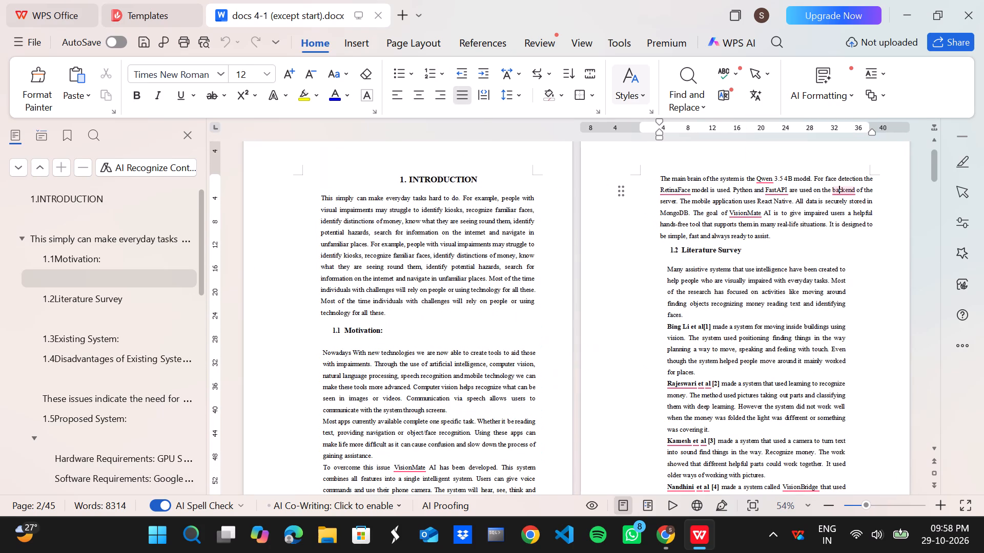
{"action": "scroll", "coordinate": [798, 183], "scroll_direction": "down", "scroll_amount": 6}
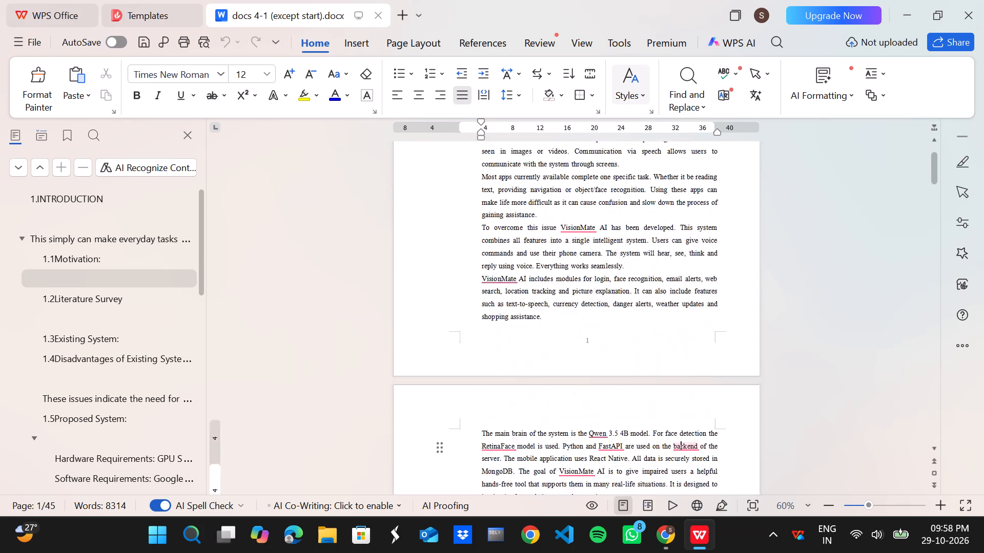
{"action": "scroll", "coordinate": [798, 183], "scroll_direction": "down", "scroll_amount": 2}
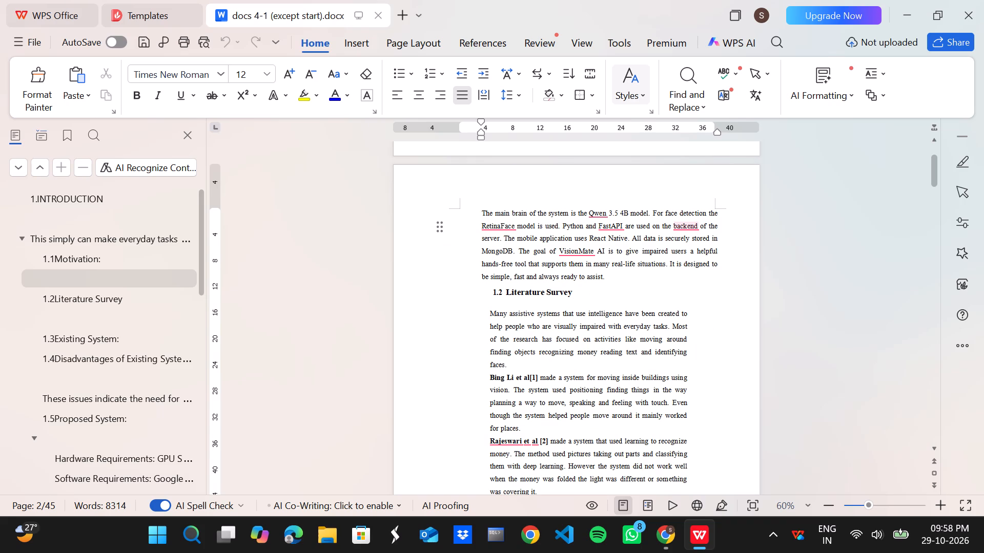
{"action": "left_click_drag", "start_coordinate": [482, 215], "coordinate": [563, 229]}
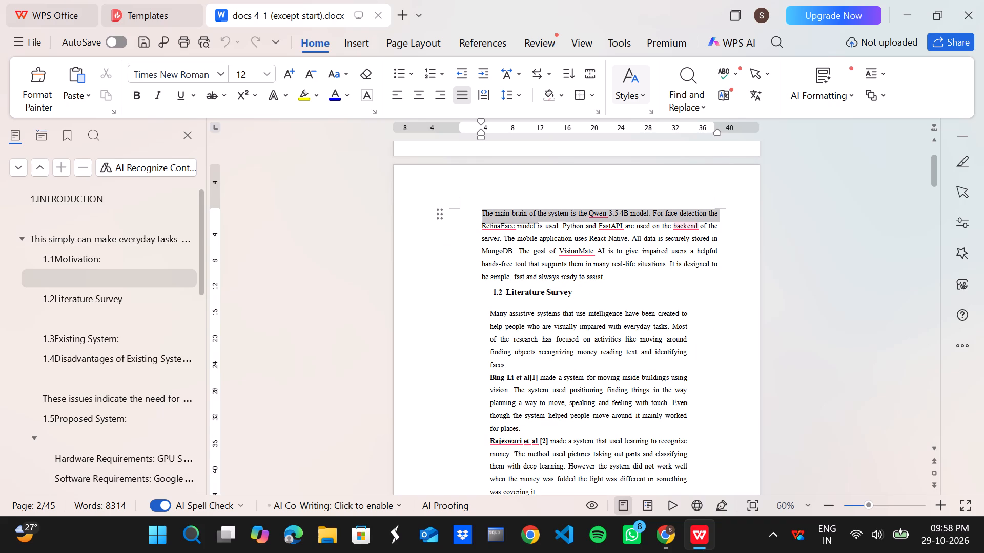
{"action": "left_click_drag", "start_coordinate": [563, 229], "coordinate": [616, 274]}
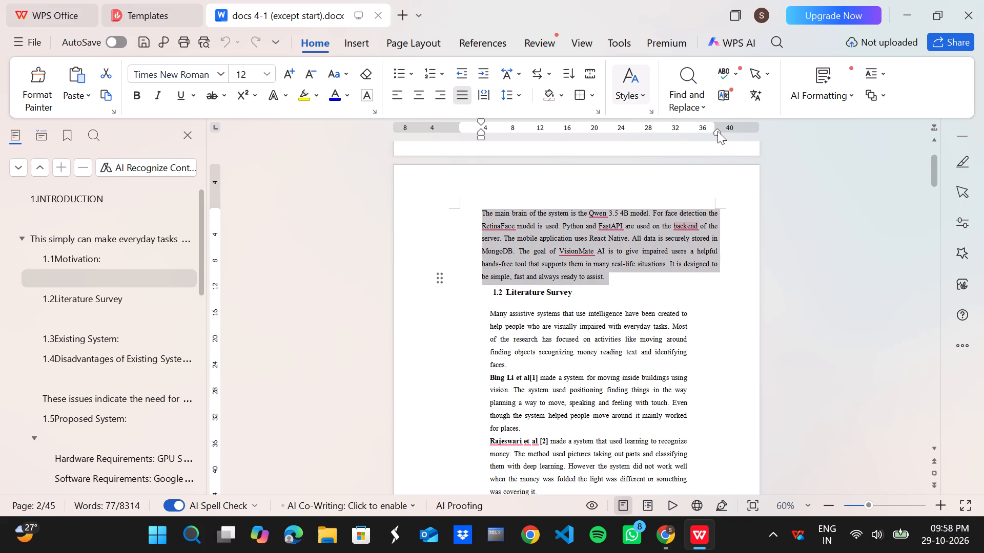
{"action": "left_click_drag", "start_coordinate": [717, 131], "coordinate": [695, 137]}
{"action": "left_click_drag", "start_coordinate": [695, 137], "coordinate": [692, 138]}
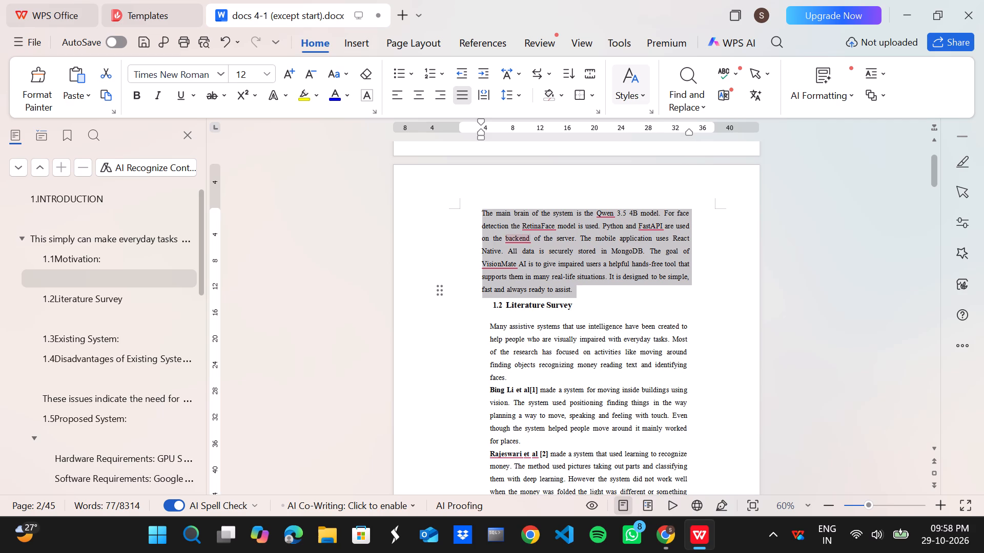
{"action": "left_click", "coordinate": [743, 221]}
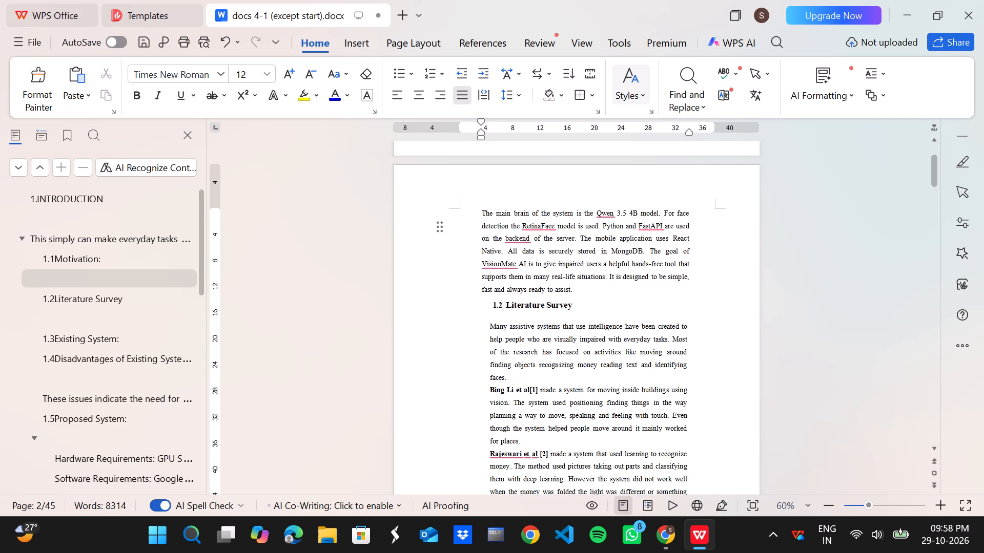
Save the document with the adjusted paragraph indent.
{"action": "scroll", "coordinate": [743, 221], "scroll_direction": "down", "scroll_amount": 4}
{"action": "scroll", "coordinate": [743, 221], "scroll_direction": "up", "scroll_amount": 3}
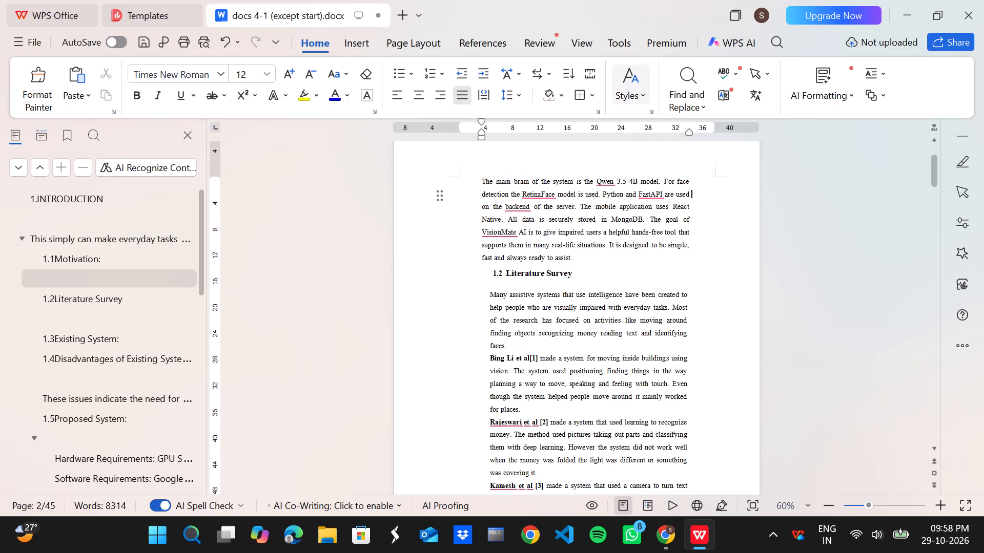
{"action": "scroll", "coordinate": [743, 221], "scroll_direction": "up", "scroll_amount": 1}
{"action": "scroll", "coordinate": [743, 221], "scroll_direction": "down", "scroll_amount": 12}
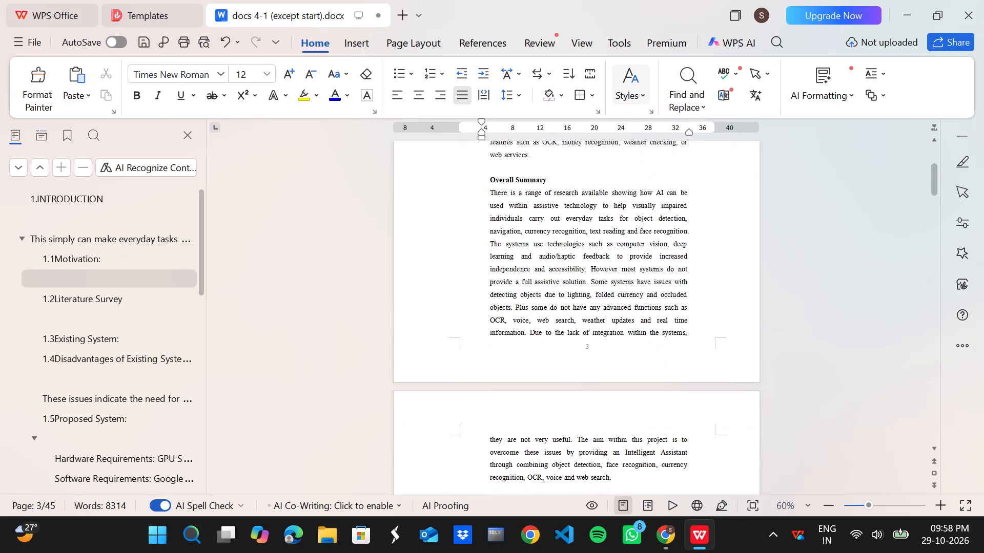
{"action": "scroll", "coordinate": [743, 221], "scroll_direction": "down", "scroll_amount": 1}
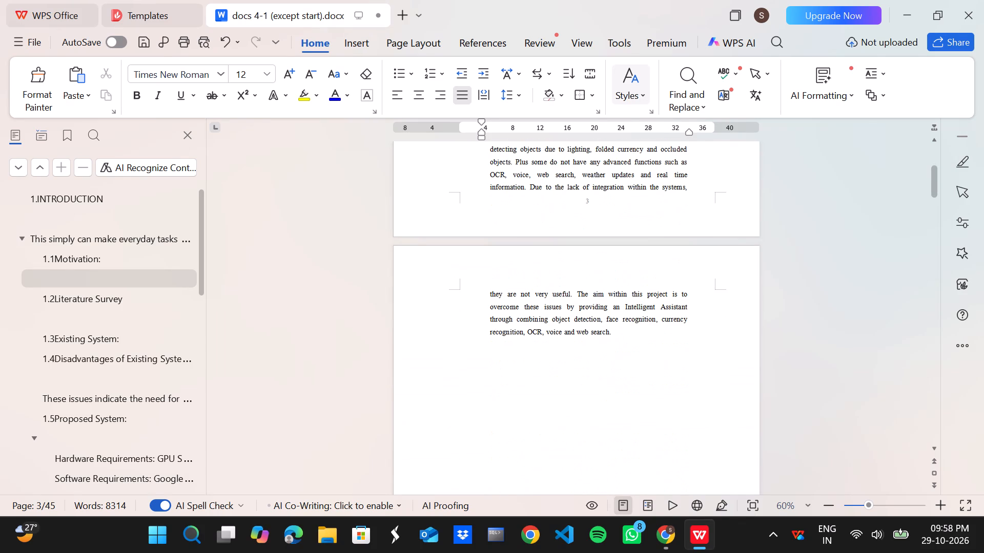
{"action": "key", "text": "ctrl+s"}
Check the page layout and text alignment from page 4 through the start of the Proposed System chapter.
{"action": "scroll", "coordinate": [737, 240], "scroll_direction": "down", "scroll_amount": 4}
{"action": "scroll", "coordinate": [775, 309], "scroll_direction": "down", "scroll_amount": 7}
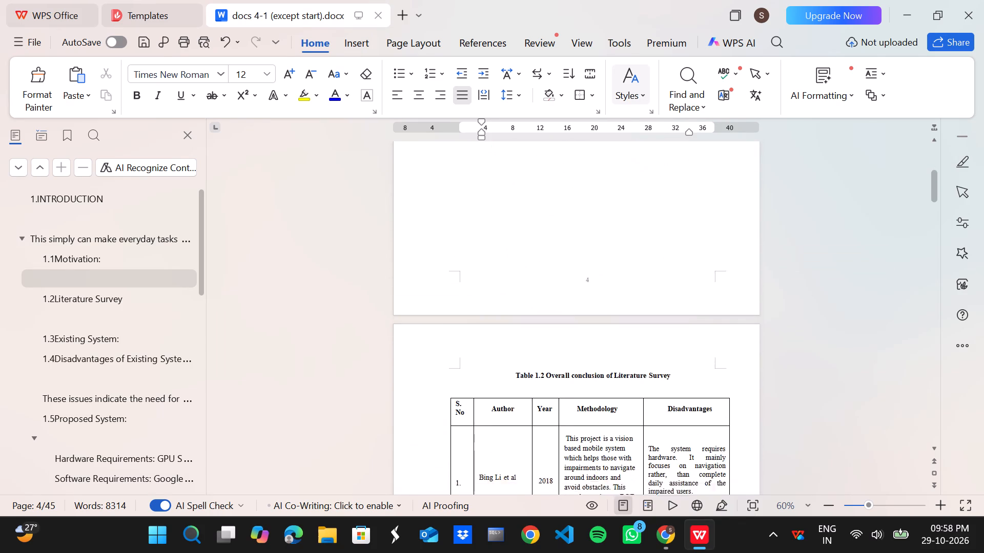
{"action": "scroll", "coordinate": [775, 309], "scroll_direction": "down", "scroll_amount": 8}
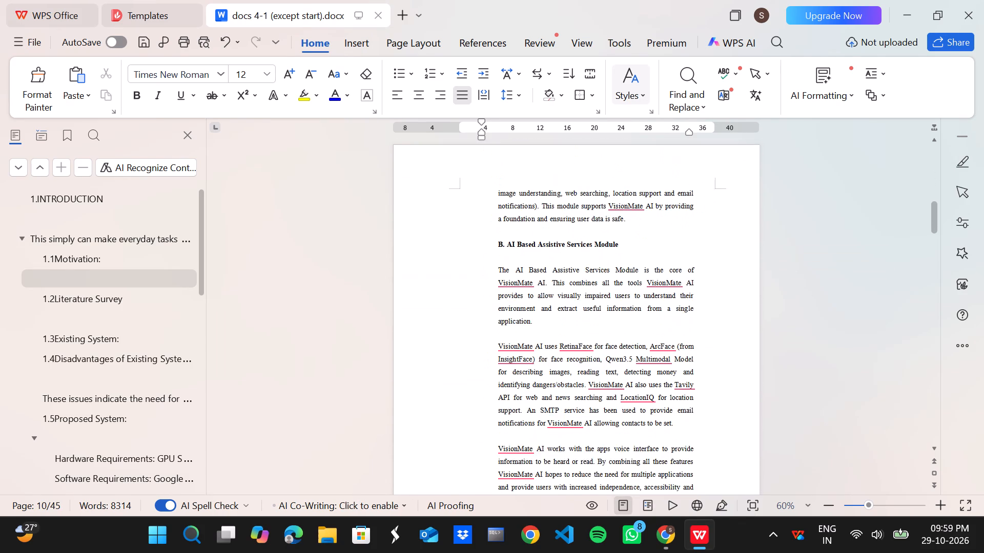
{"action": "scroll", "coordinate": [775, 309], "scroll_direction": "down", "scroll_amount": 5}
{"action": "scroll", "coordinate": [775, 309], "scroll_direction": "up", "scroll_amount": 1}
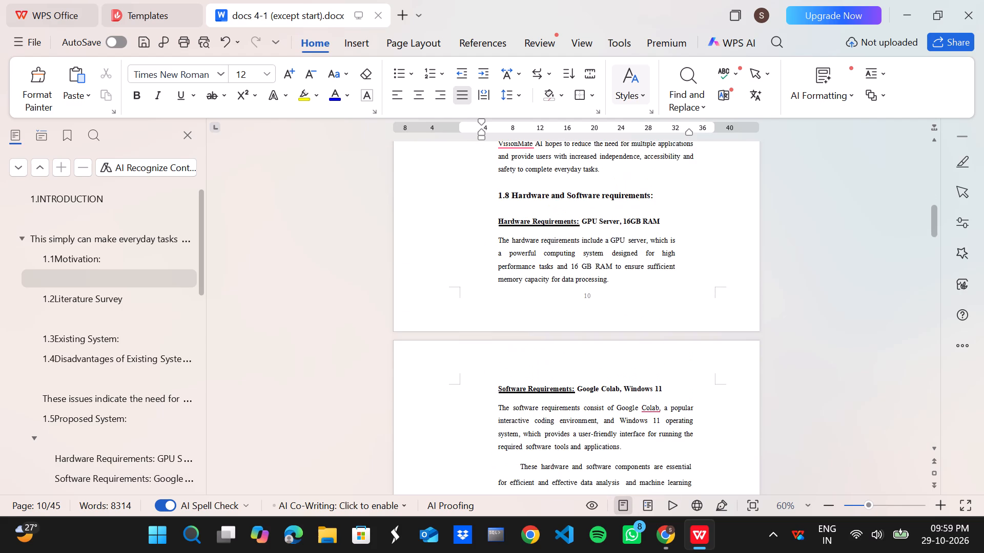
{"action": "scroll", "coordinate": [775, 309], "scroll_direction": "up", "scroll_amount": 2}
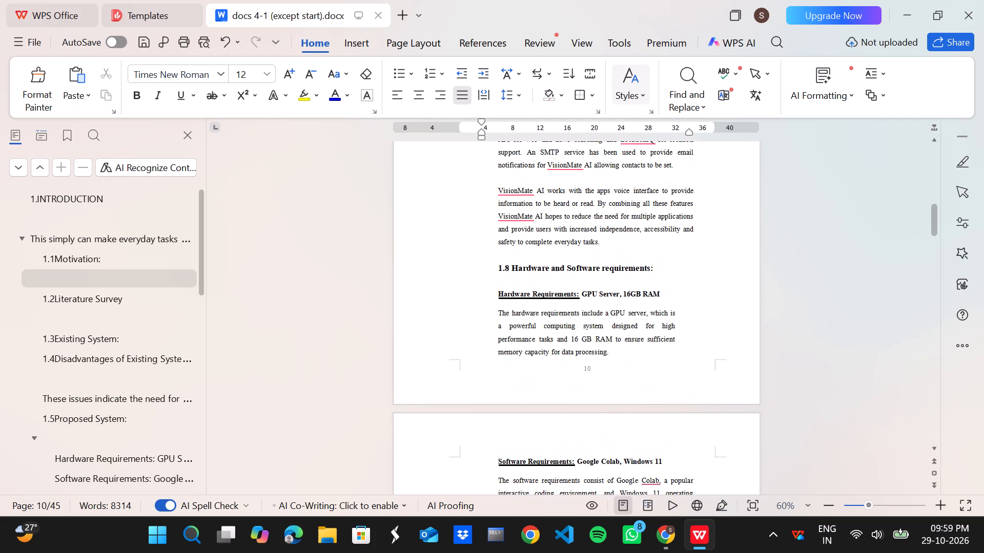
{"action": "scroll", "coordinate": [775, 309], "scroll_direction": "down", "scroll_amount": 6}
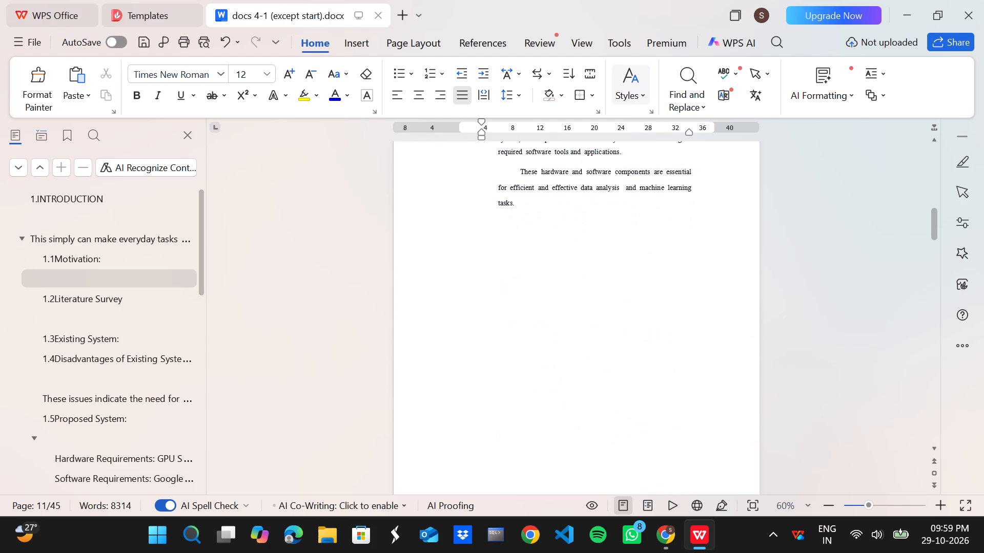
{"action": "scroll", "coordinate": [775, 309], "scroll_direction": "down", "scroll_amount": 13}
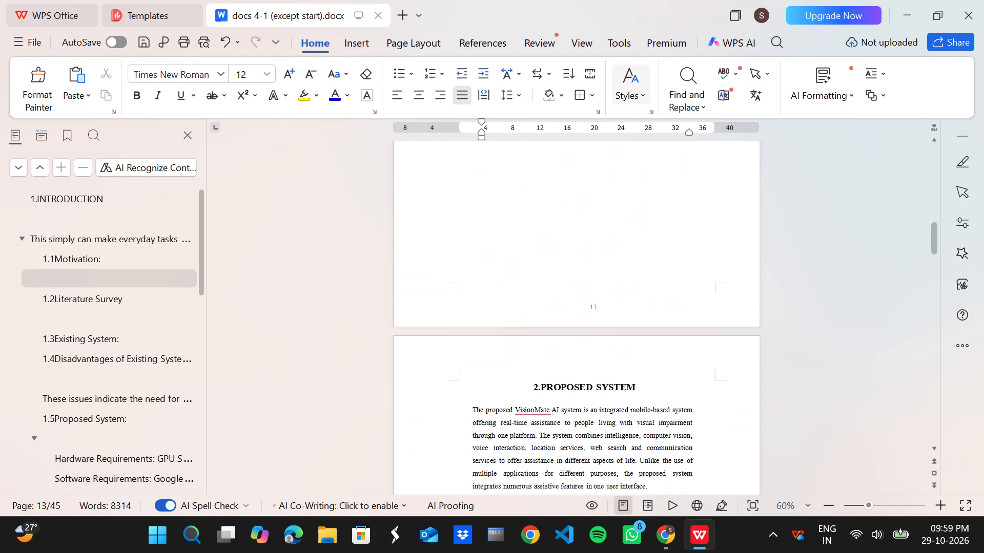
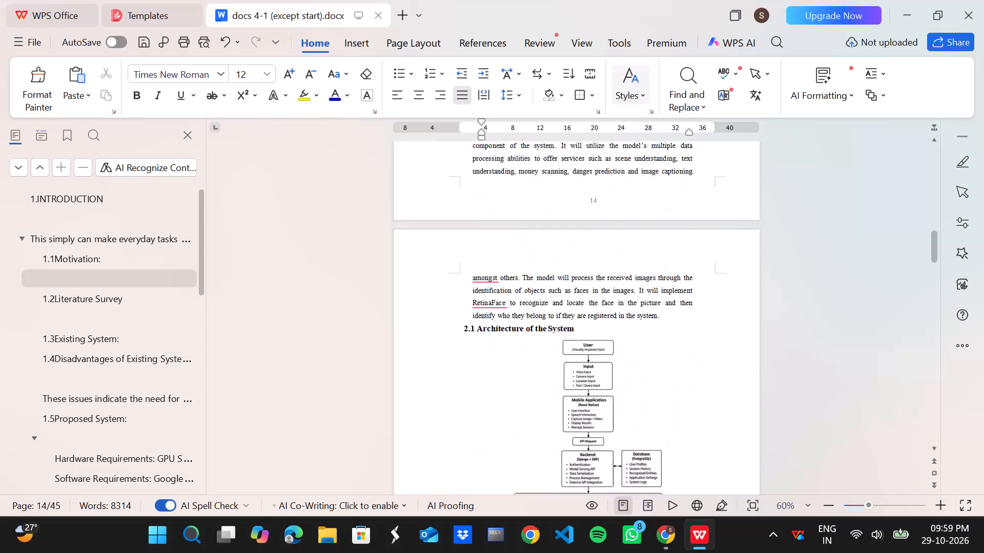
Check the page layout and text alignment through the Architecture of the System section and its figure.
{"action": "scroll", "coordinate": [775, 309], "scroll_direction": "down", "scroll_amount": 3}
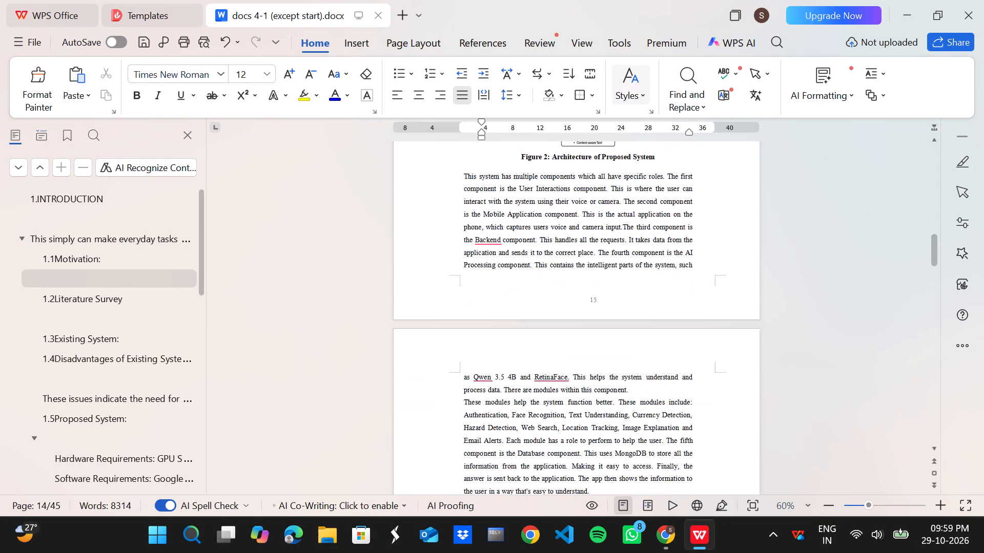
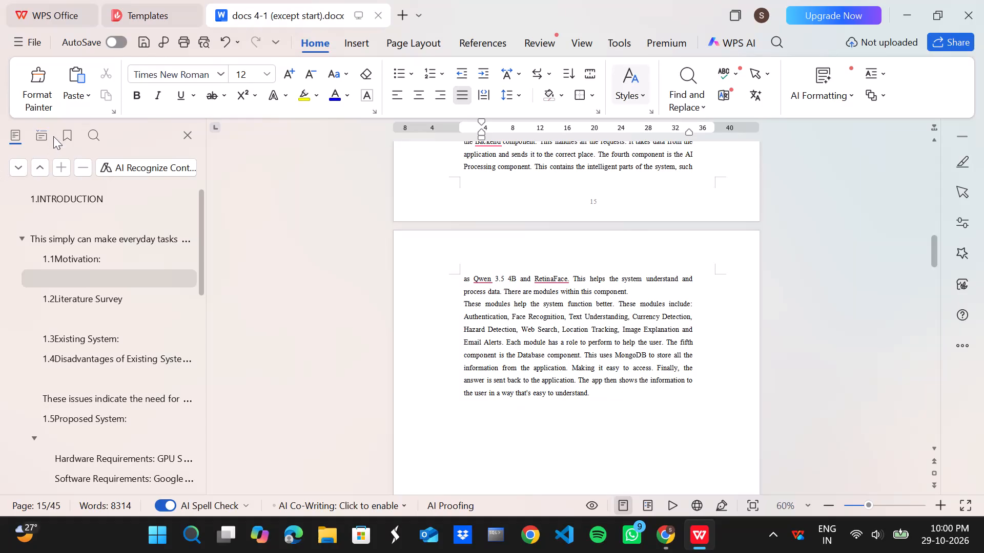
Delete Section 16, the Appendix section at the end of the report, using the section pane.
{"action": "left_click", "coordinate": [61, 134]}
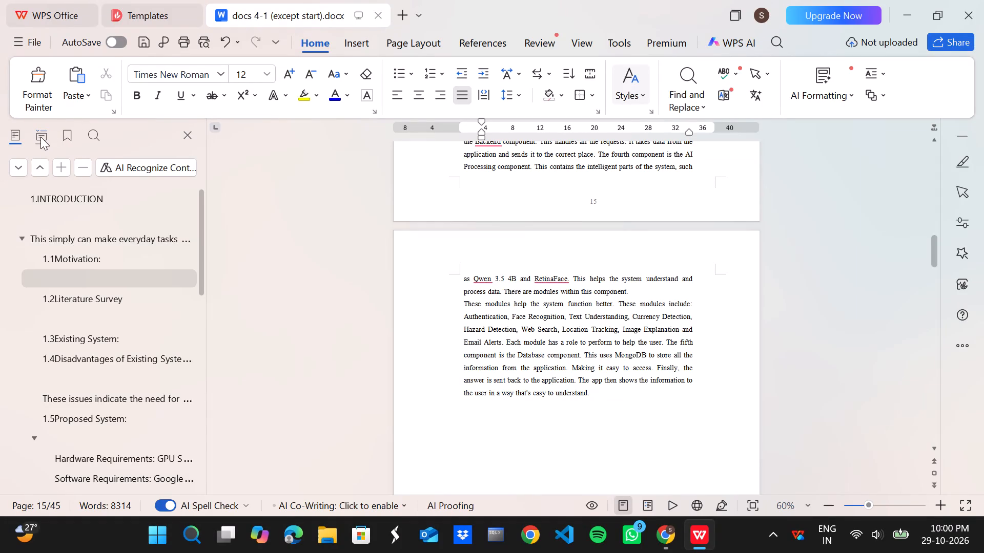
{"action": "left_click", "coordinate": [40, 137]}
{"action": "scroll", "coordinate": [97, 349], "scroll_direction": "down", "scroll_amount": 3}
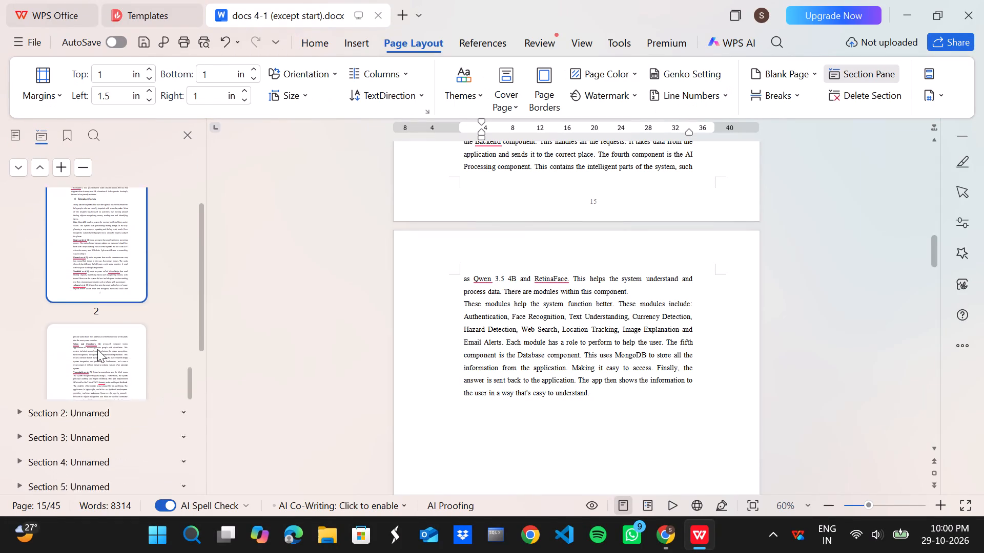
{"action": "scroll", "coordinate": [97, 349], "scroll_direction": "down", "scroll_amount": 3}
{"action": "scroll", "coordinate": [97, 349], "scroll_direction": "up", "scroll_amount": 5}
{"action": "scroll", "coordinate": [108, 252], "scroll_direction": "down", "scroll_amount": 2}
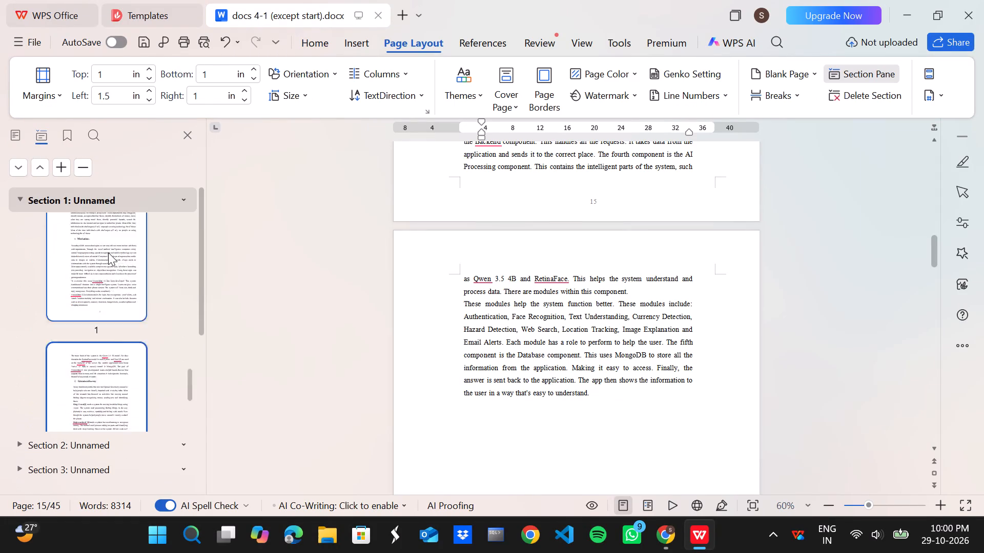
{"action": "scroll", "coordinate": [108, 252], "scroll_direction": "down", "scroll_amount": 10}
{"action": "left_click", "coordinate": [133, 478]}
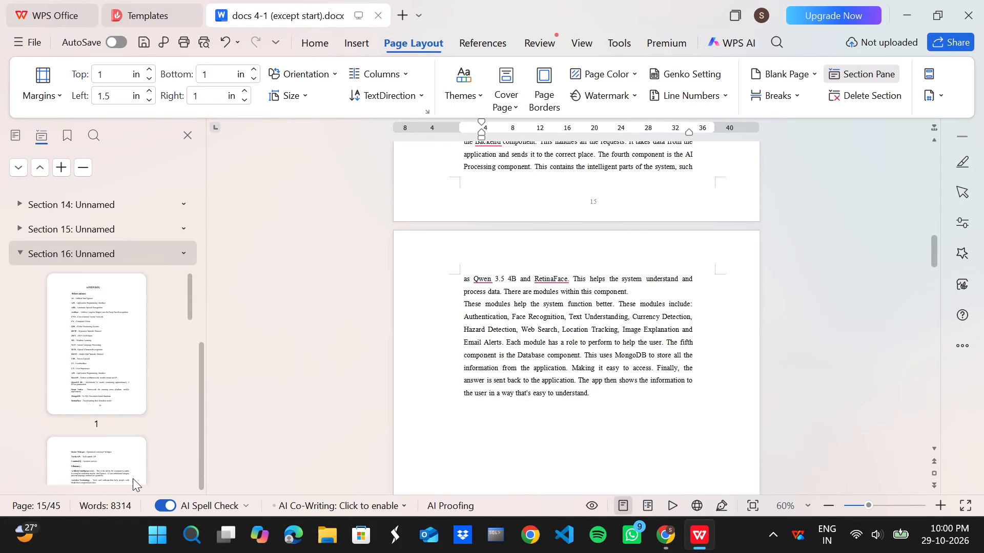
{"action": "left_click", "coordinate": [183, 255]}
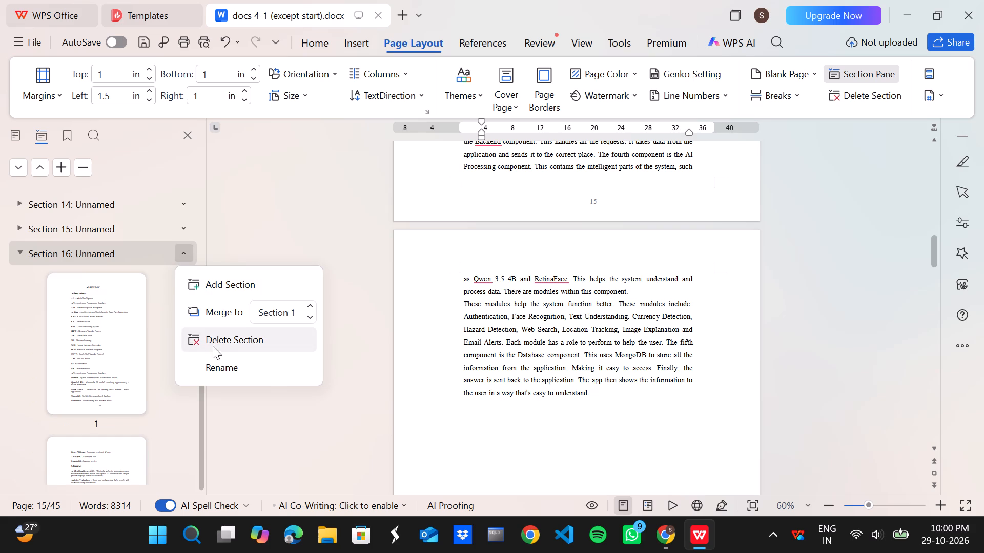
{"action": "left_click", "coordinate": [214, 348]}
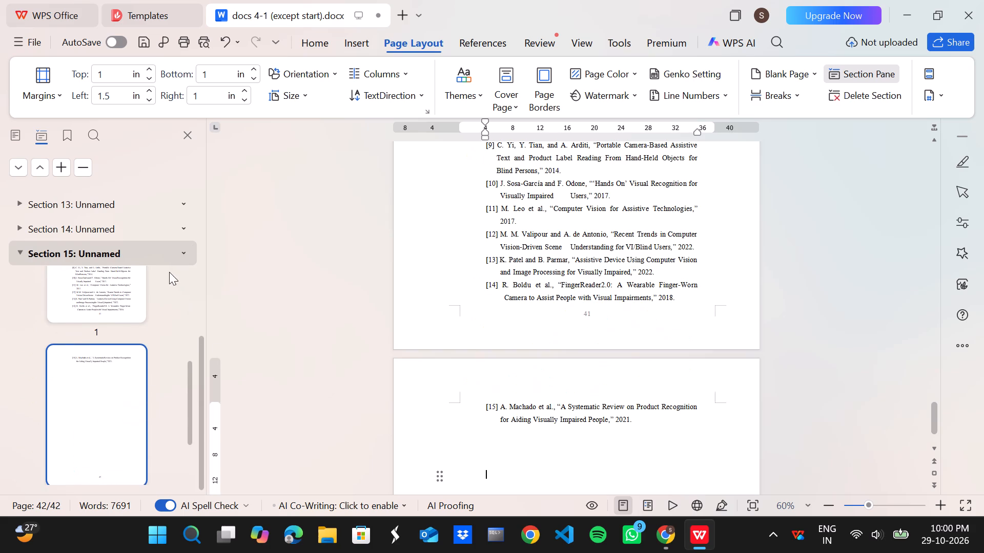
Delete Section 15, the References section, from the report.
{"action": "scroll", "coordinate": [97, 341], "scroll_direction": "up", "scroll_amount": 1}
{"action": "left_click", "coordinate": [97, 352]}
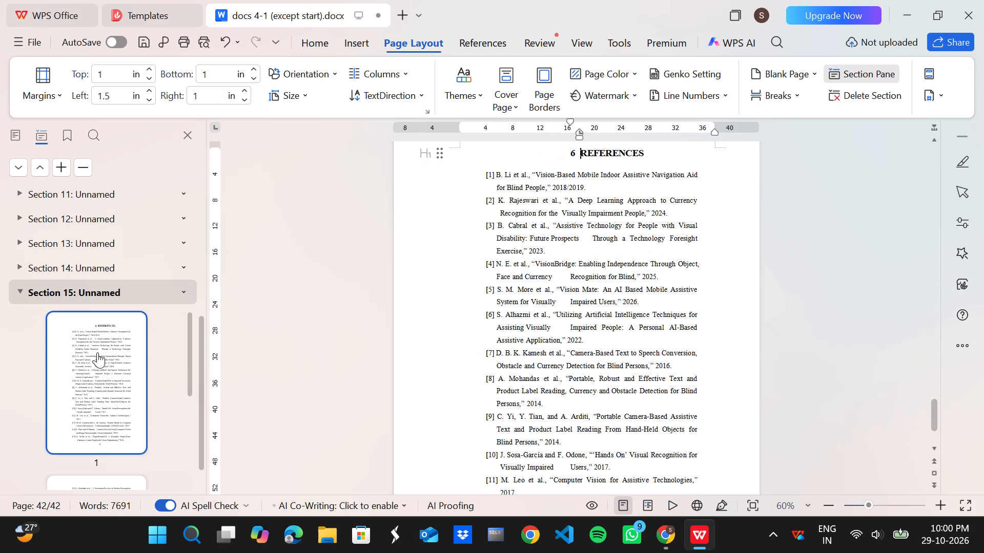
{"action": "left_click", "coordinate": [188, 294]}
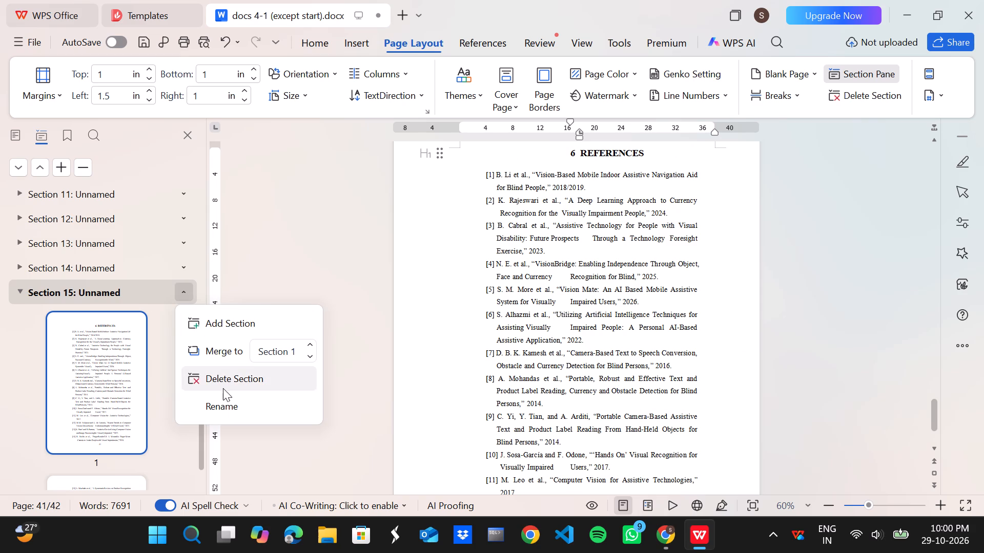
{"action": "left_click", "coordinate": [224, 382]}
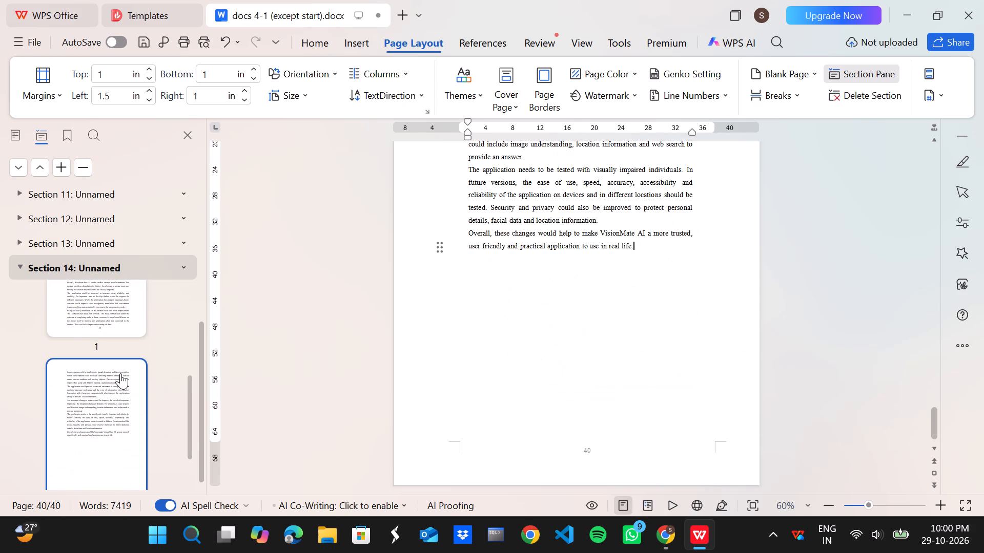
Look back over the Conclusions and Future Enhancements pages, save the shortened report and close it.
{"action": "scroll", "coordinate": [572, 331], "scroll_direction": "up", "scroll_amount": 5}
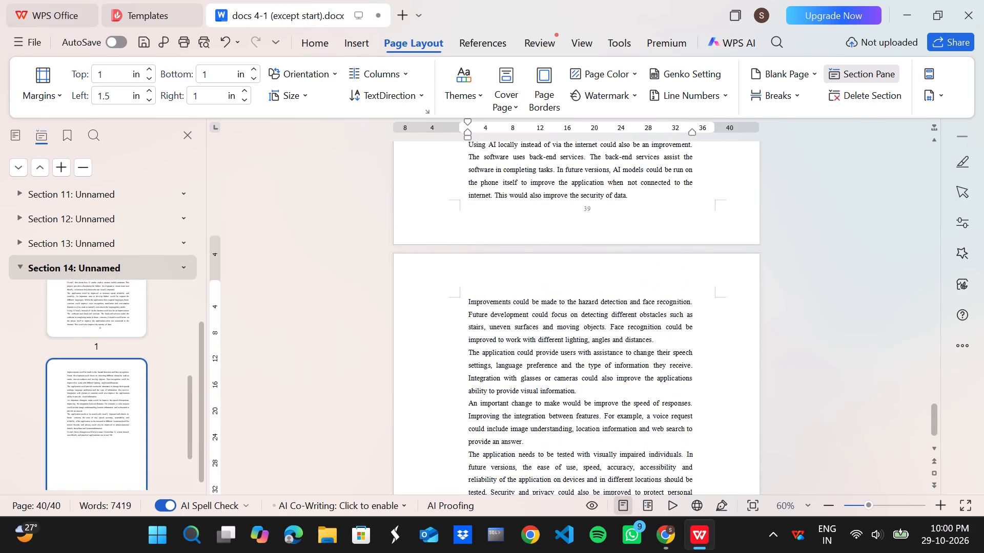
{"action": "scroll", "coordinate": [572, 331], "scroll_direction": "up", "scroll_amount": 5}
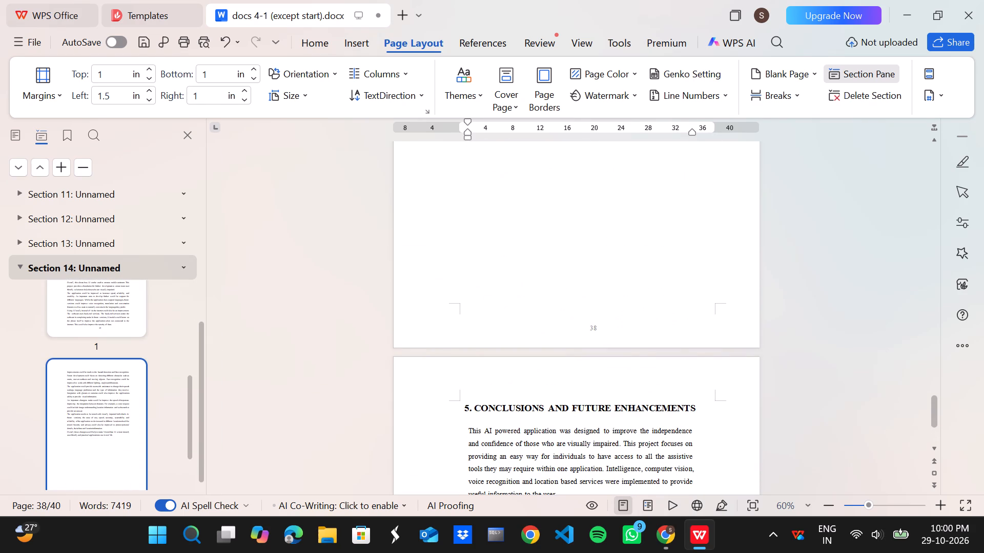
{"action": "key", "text": "ctrl+s"}
{"action": "left_click", "coordinate": [983, 30]}
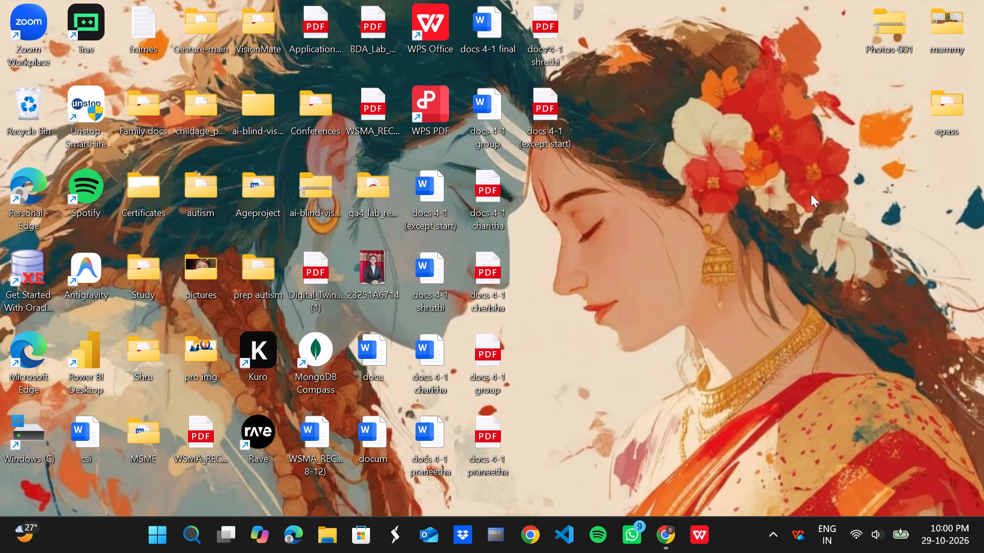
Reopen docs 4-1 (except start) from the desktop, check its section list down to Section 14, and close it.
{"action": "double_click", "coordinate": [441, 192]}
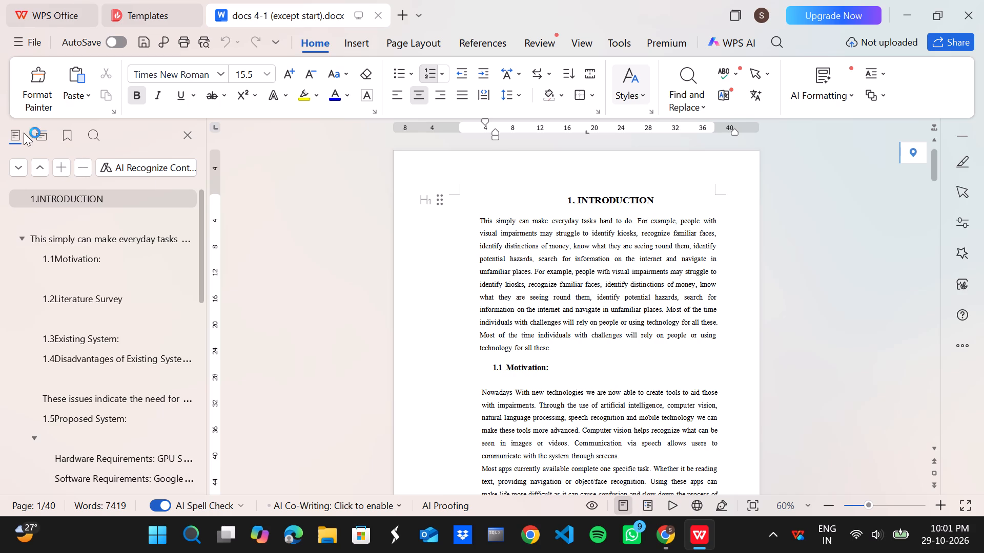
{"action": "left_click", "coordinate": [50, 138]}
{"action": "left_click", "coordinate": [46, 138]}
{"action": "scroll", "coordinate": [100, 278], "scroll_direction": "down", "scroll_amount": 9}
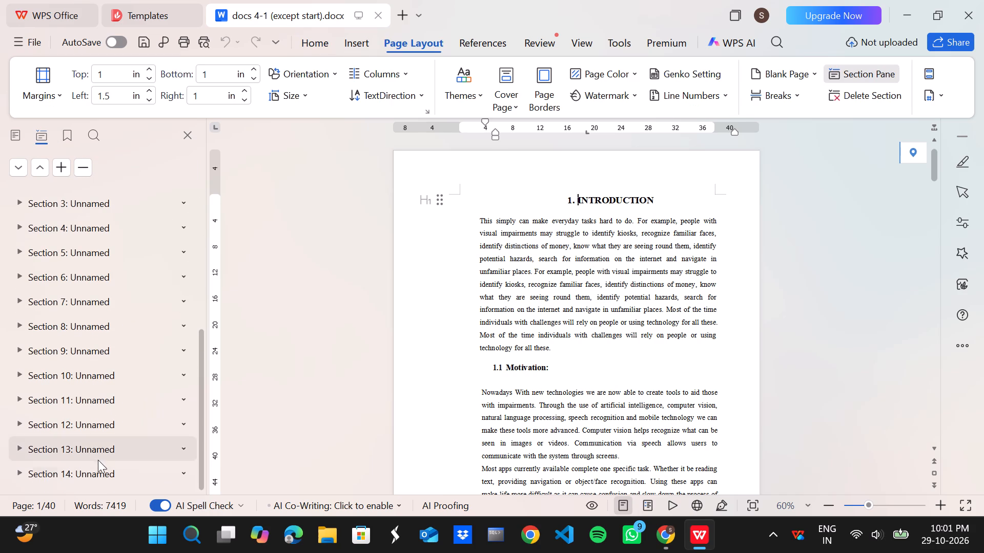
{"action": "left_click", "coordinate": [97, 470]}
{"action": "scroll", "coordinate": [146, 394], "scroll_direction": "down", "scroll_amount": 2}
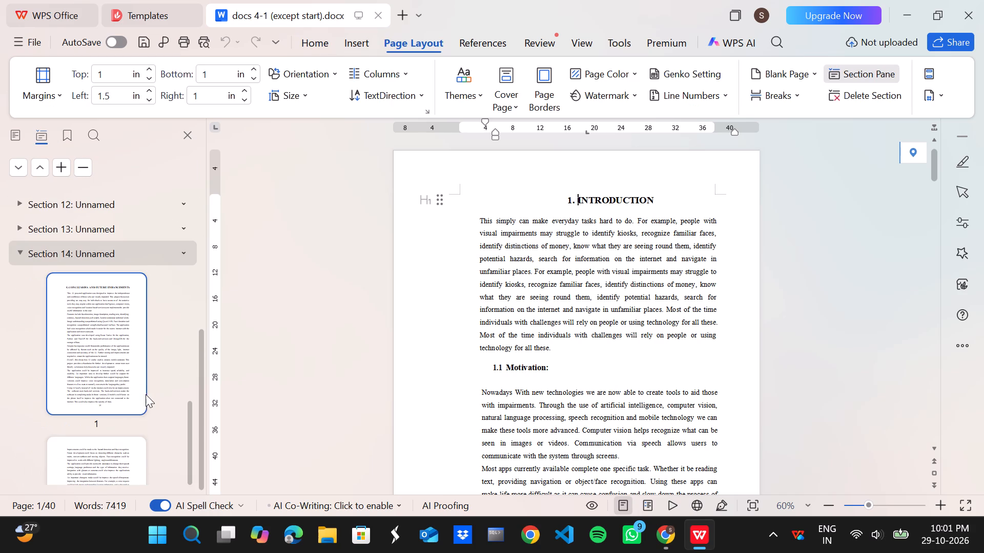
{"action": "scroll", "coordinate": [146, 394], "scroll_direction": "down", "scroll_amount": 4}
{"action": "scroll", "coordinate": [127, 373], "scroll_direction": "up", "scroll_amount": 1}
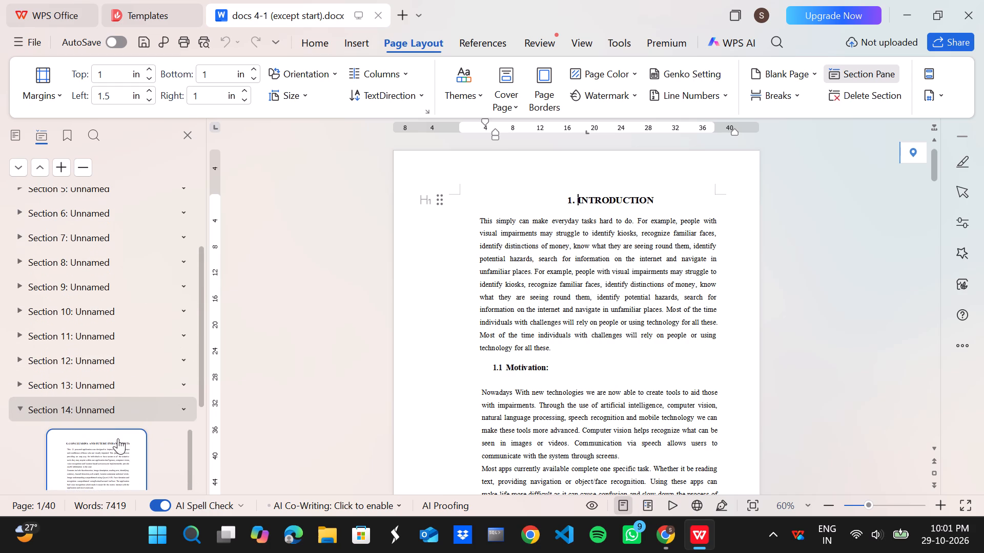
{"action": "left_click", "coordinate": [109, 459]}
{"action": "left_click", "coordinate": [983, 0]}
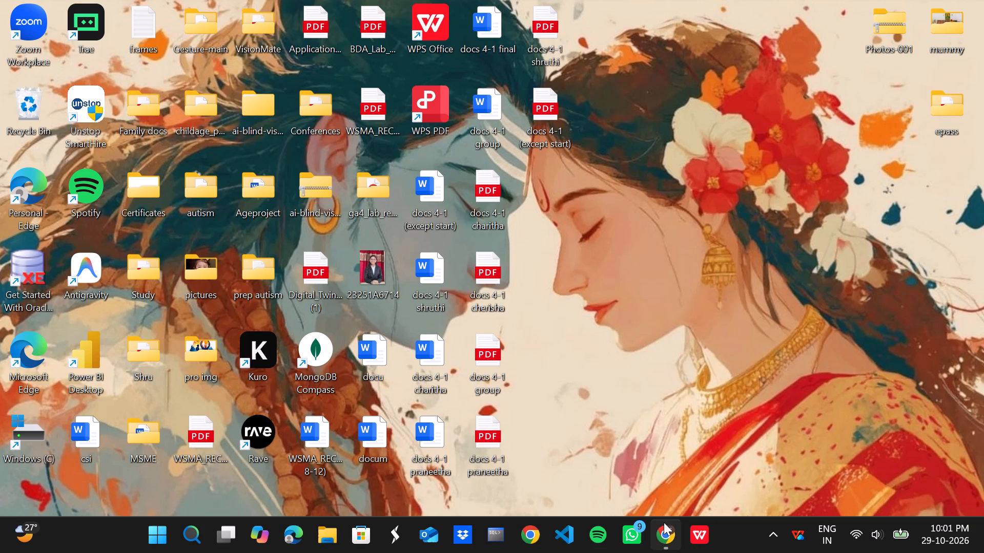
Open the Word document docs 4-1 last from the Downloads folder of the user profile on drive C.
{"action": "left_click", "coordinate": [657, 470]}
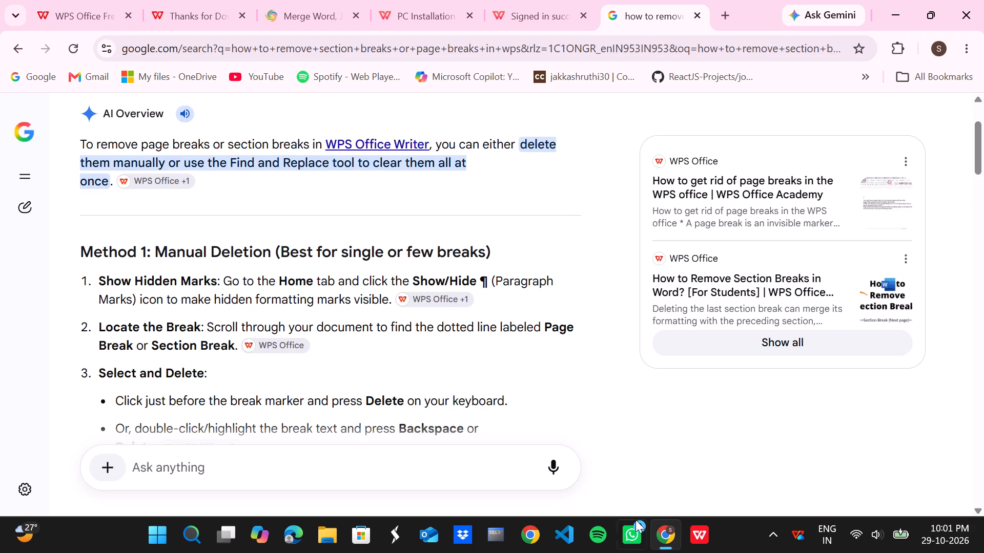
{"action": "double_click", "coordinate": [335, 529]}
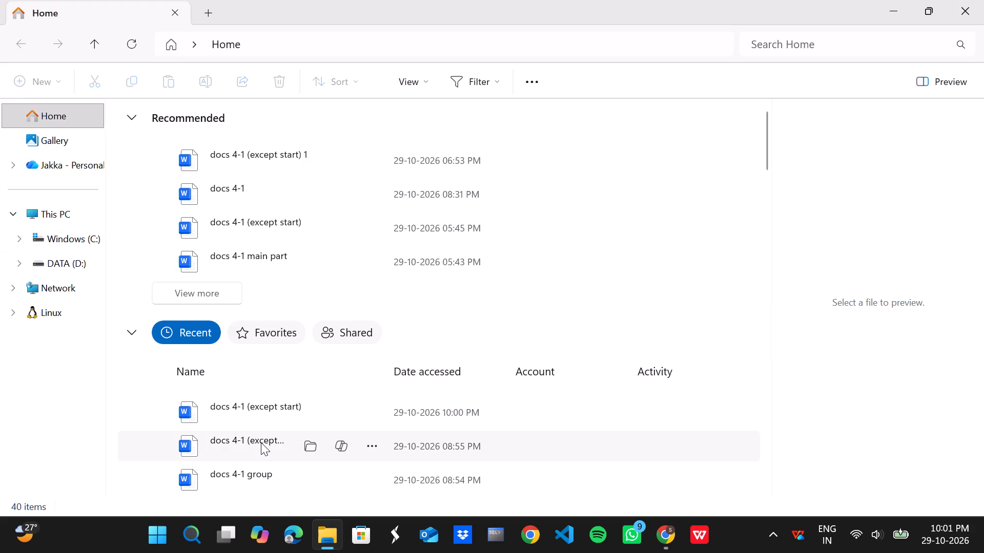
{"action": "scroll", "coordinate": [261, 442], "scroll_direction": "down", "scroll_amount": 1}
{"action": "double_click", "coordinate": [88, 214]}
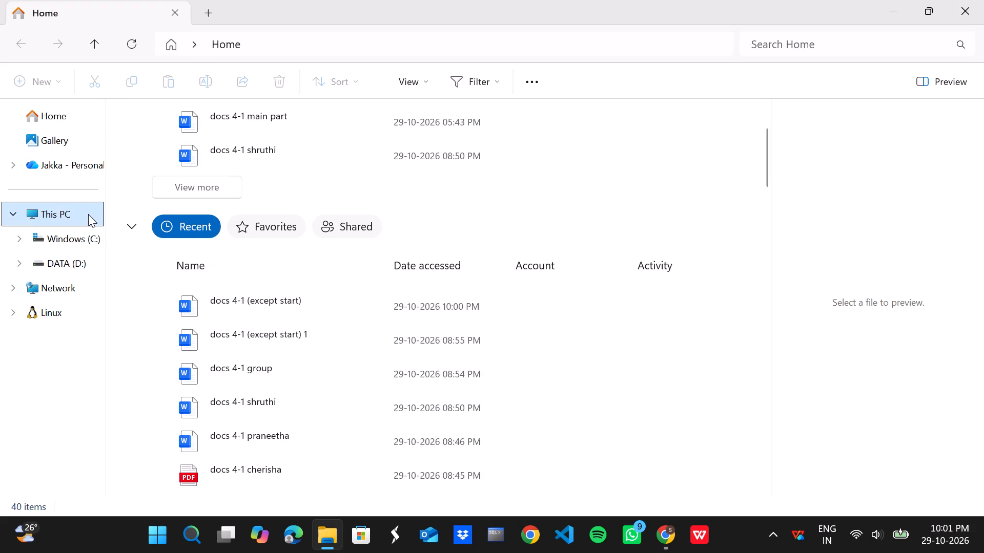
{"action": "double_click", "coordinate": [211, 144]}
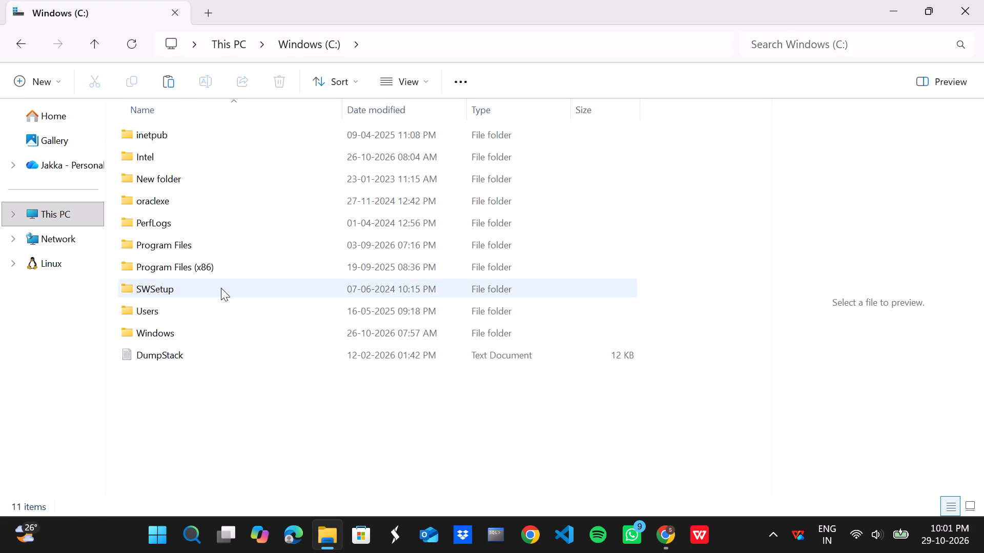
{"action": "left_click", "coordinate": [216, 308]}
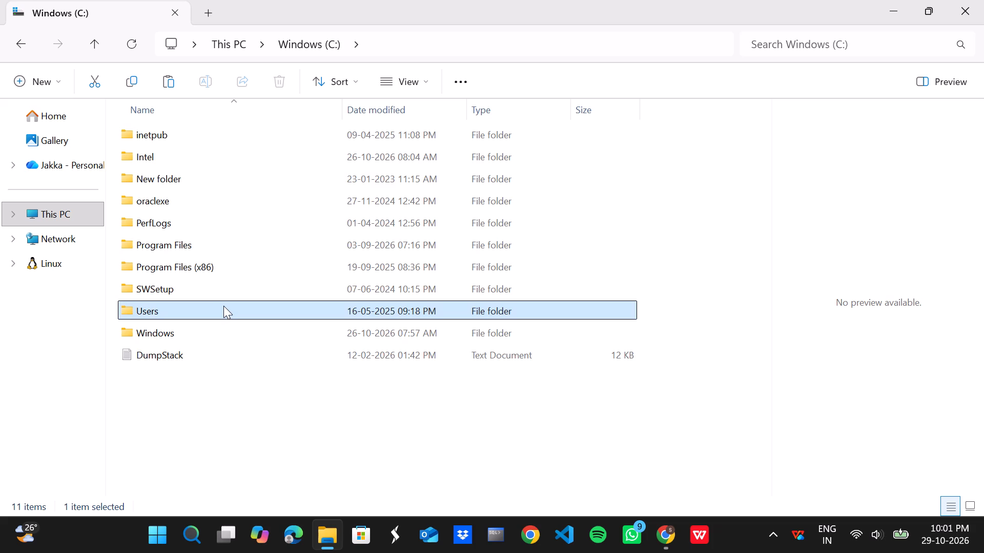
{"action": "double_click", "coordinate": [223, 306]}
{"action": "double_click", "coordinate": [231, 135]}
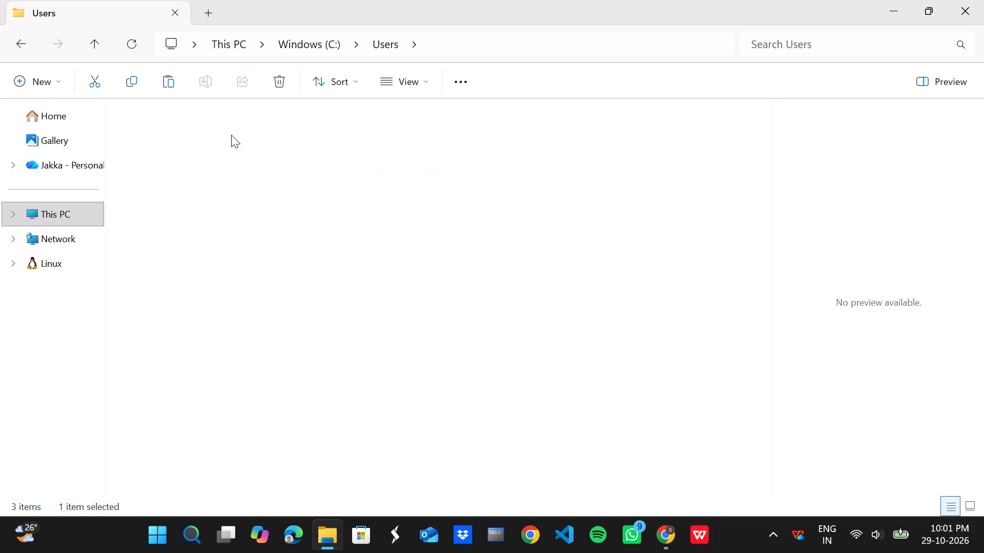
{"action": "scroll", "coordinate": [274, 383], "scroll_direction": "down", "scroll_amount": 4}
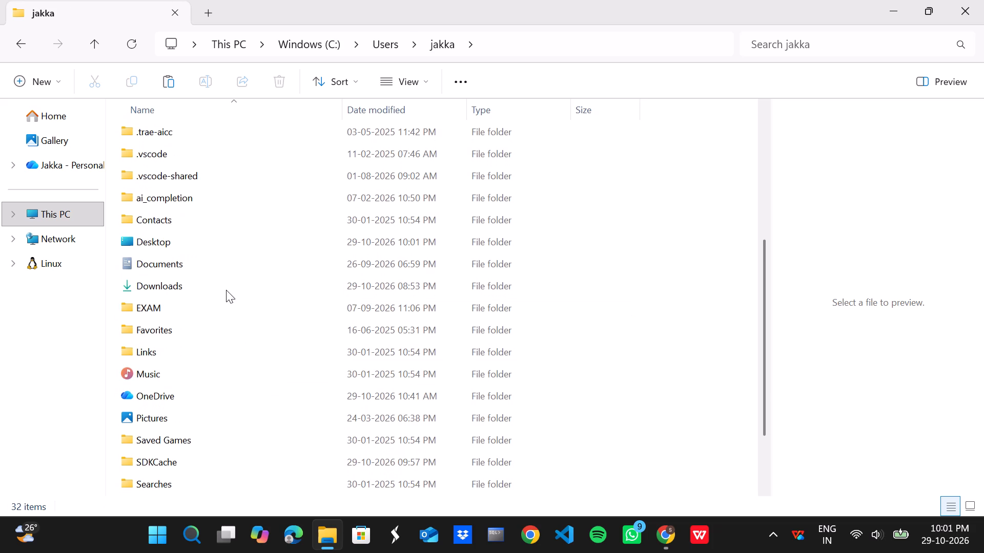
{"action": "double_click", "coordinate": [224, 286]}
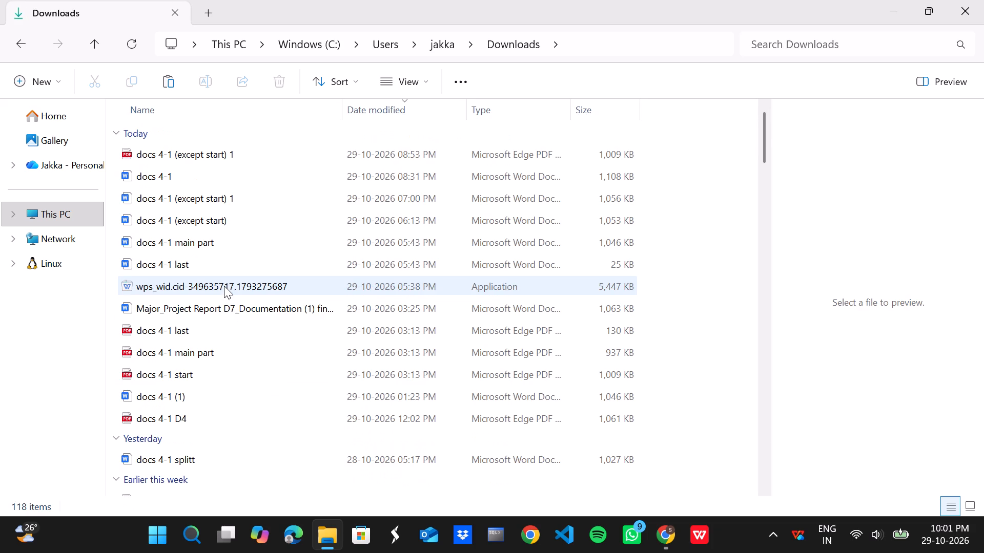
{"action": "double_click", "coordinate": [229, 264]}
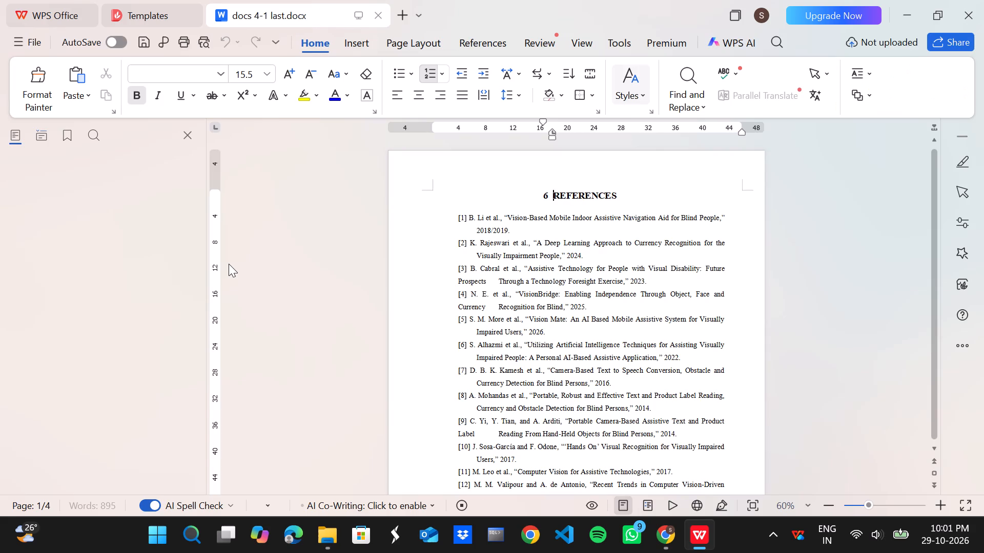
Review the References and Appendix pages of docs 4-1 last and their page numbers, and close the document.
{"action": "scroll", "coordinate": [455, 308], "scroll_direction": "down", "scroll_amount": 6}
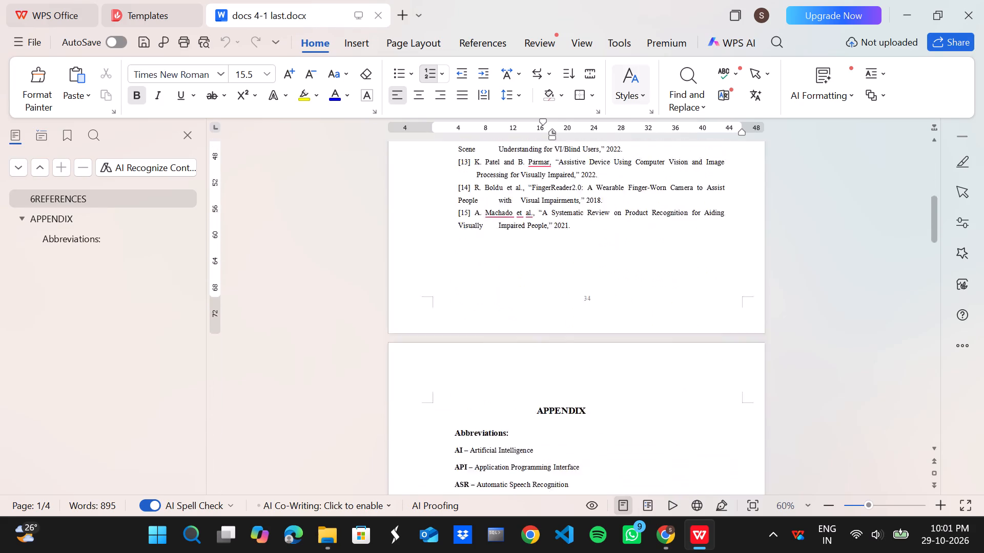
{"action": "scroll", "coordinate": [455, 308], "scroll_direction": "down", "scroll_amount": 10}
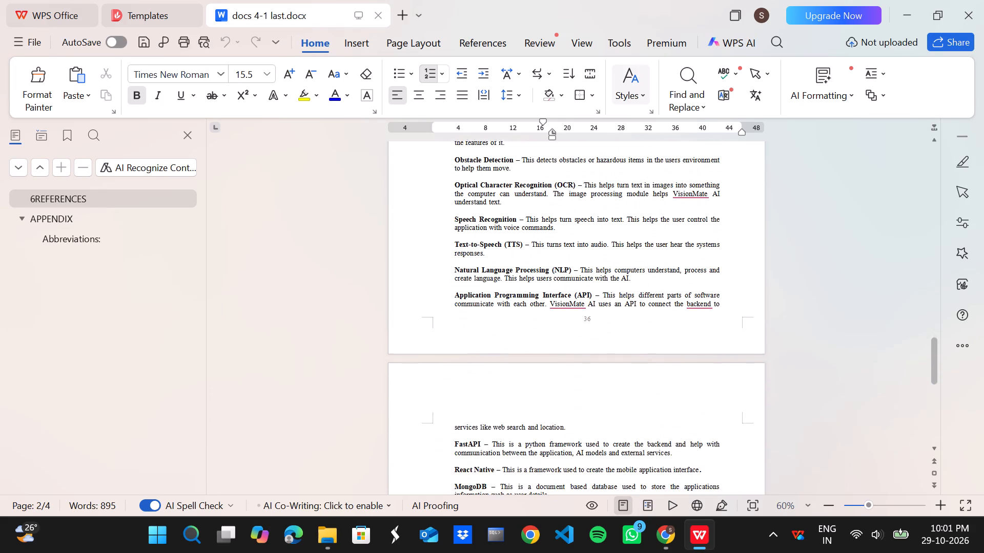
{"action": "scroll", "coordinate": [455, 308], "scroll_direction": "down", "scroll_amount": 5}
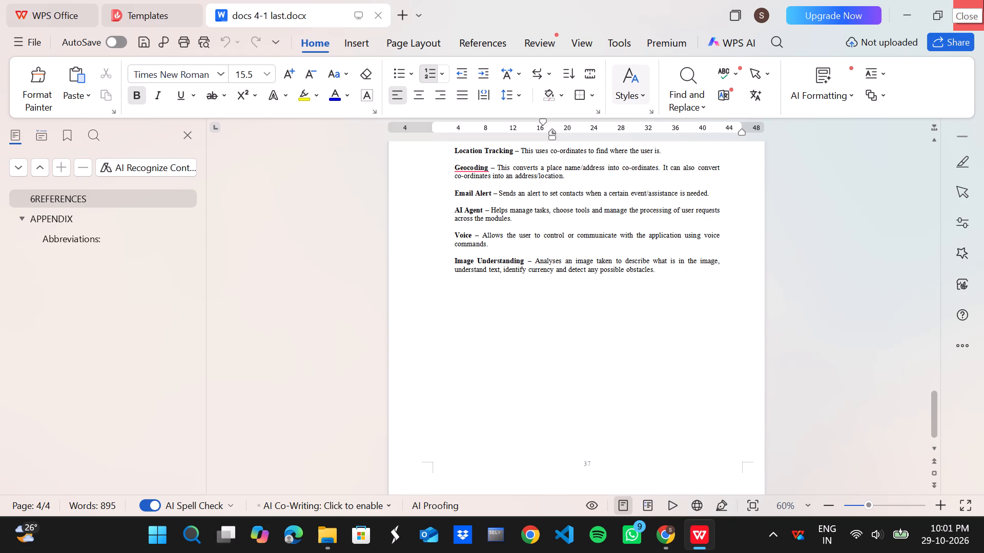
{"action": "left_click", "coordinate": [983, 0]}
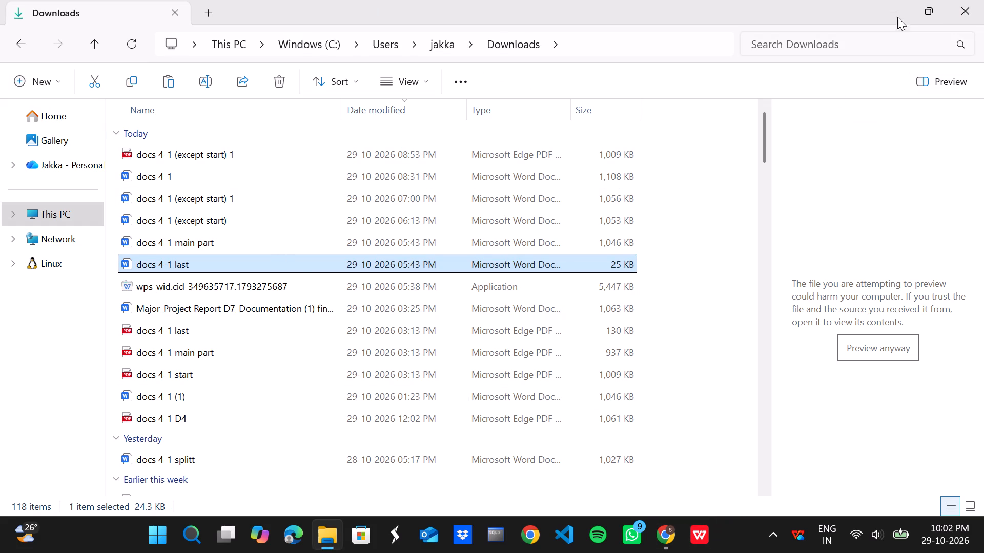
Minimize the open windows and reopen docs 4-1 (except start) from the desktop.
{"action": "left_click", "coordinate": [901, 0]}
{"action": "left_click", "coordinate": [901, 0]}
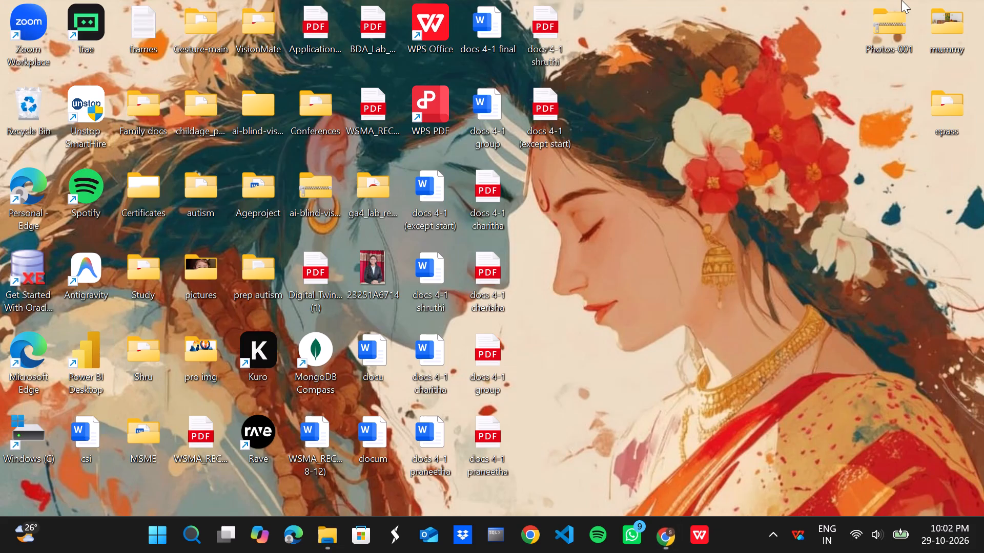
{"action": "double_click", "coordinate": [429, 199]}
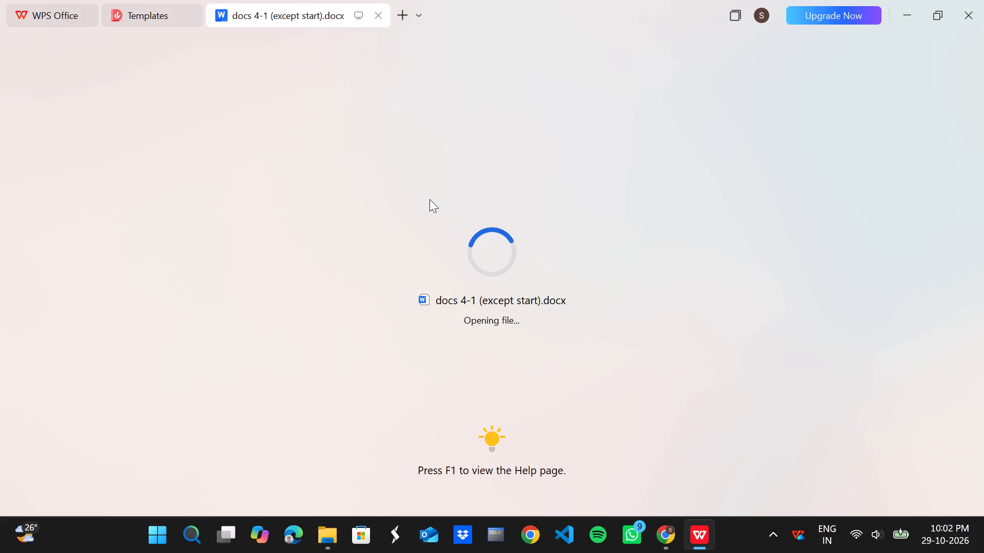
{"action": "scroll", "coordinate": [613, 306], "scroll_direction": "down", "scroll_amount": 1}
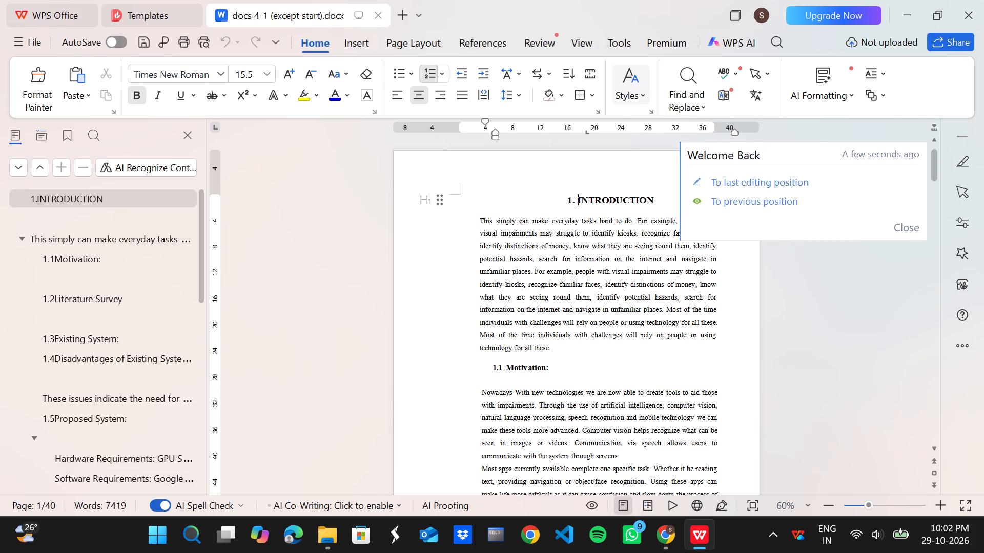
Check the footer page number on the last page of docs 4-1 (except start), and close the document.
{"action": "scroll", "coordinate": [613, 306], "scroll_direction": "down", "scroll_amount": 3}
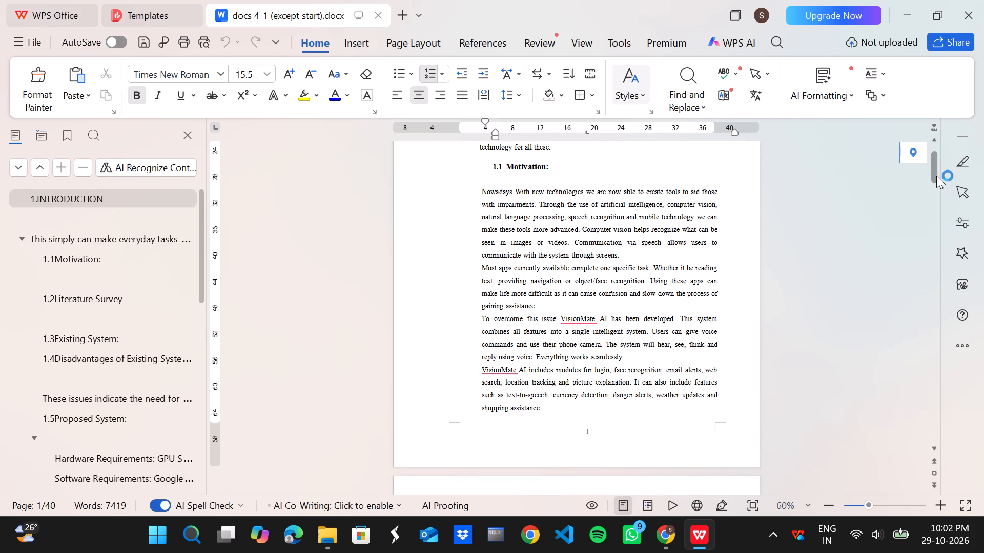
{"action": "left_click_drag", "start_coordinate": [934, 174], "coordinate": [963, 493]}
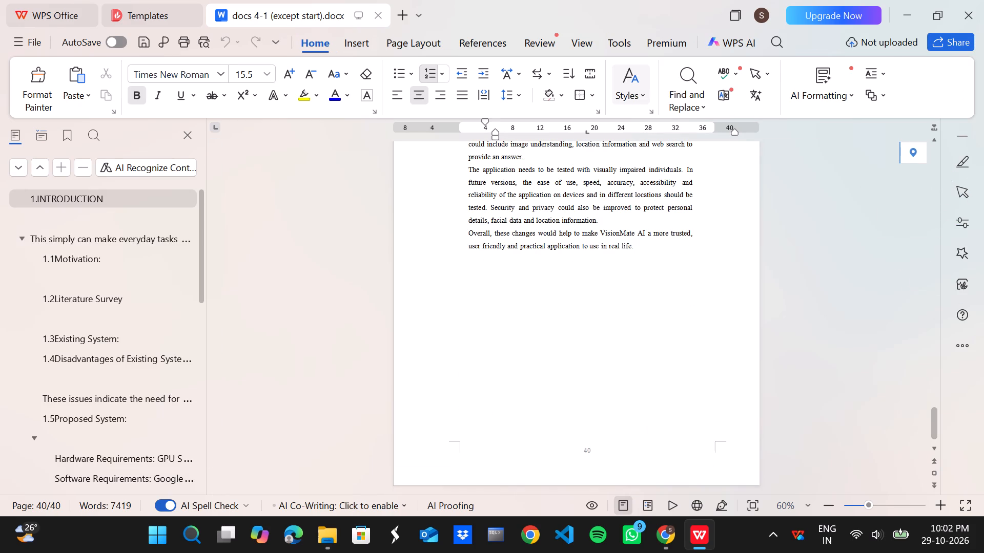
{"action": "scroll", "coordinate": [668, 400], "scroll_direction": "up", "scroll_amount": 1}
{"action": "left_click", "coordinate": [982, 0]}
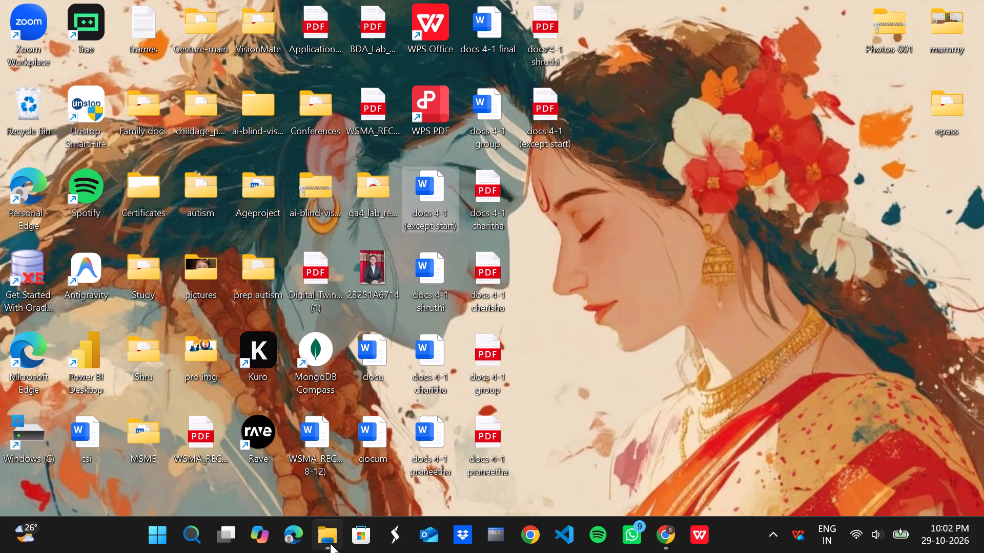
Reopen docs 4-1 last from its folder and go to the footer of the References page.
{"action": "left_click", "coordinate": [311, 453]}
{"action": "double_click", "coordinate": [301, 257]}
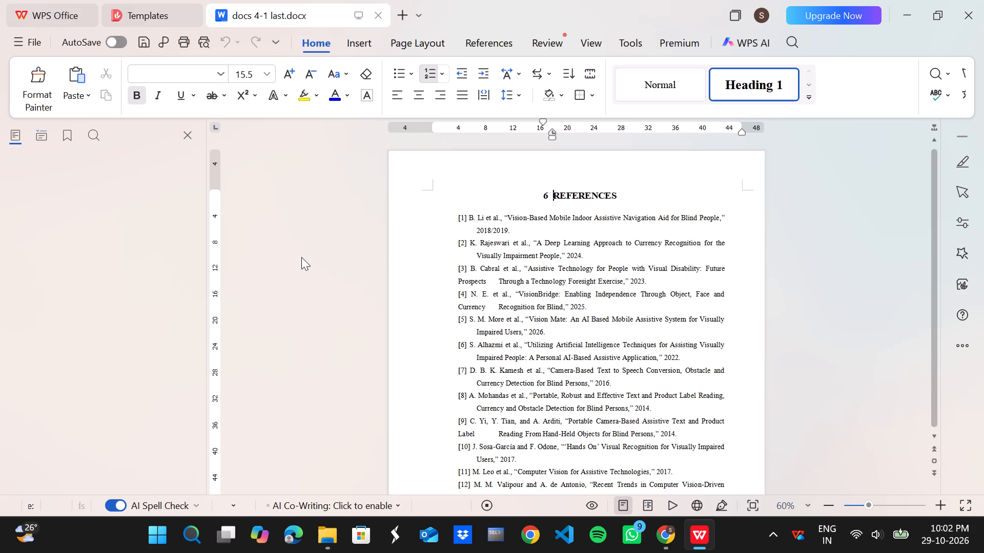
{"action": "scroll", "coordinate": [613, 290], "scroll_direction": "down", "scroll_amount": 5}
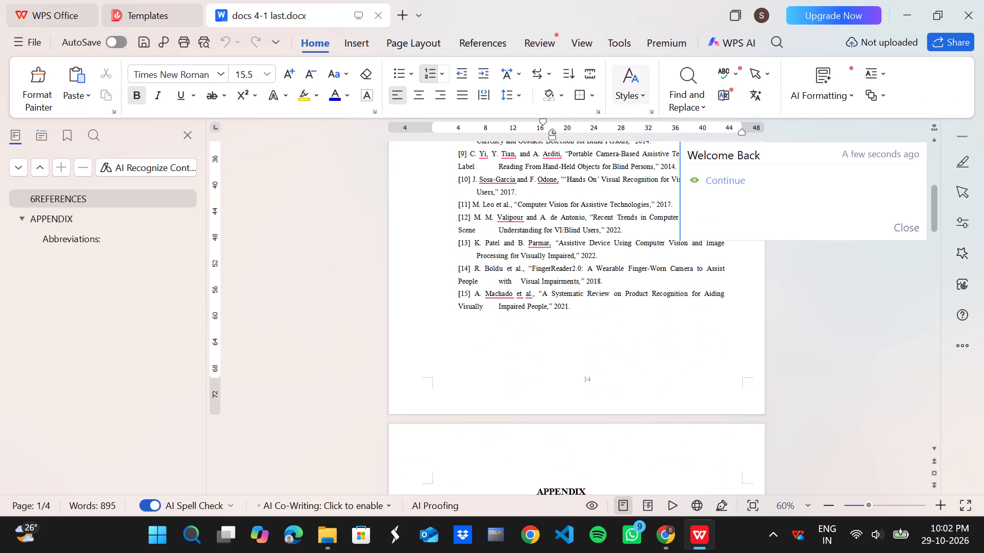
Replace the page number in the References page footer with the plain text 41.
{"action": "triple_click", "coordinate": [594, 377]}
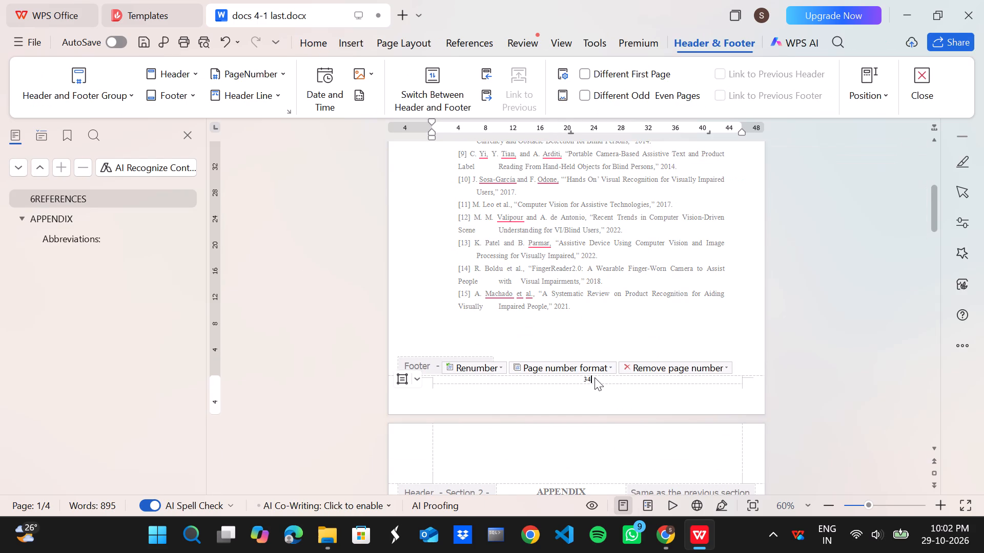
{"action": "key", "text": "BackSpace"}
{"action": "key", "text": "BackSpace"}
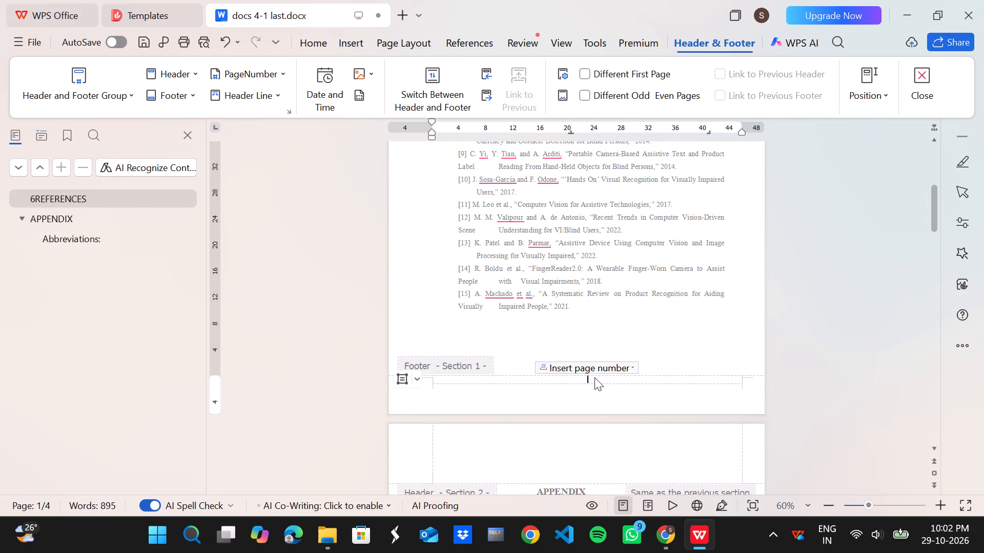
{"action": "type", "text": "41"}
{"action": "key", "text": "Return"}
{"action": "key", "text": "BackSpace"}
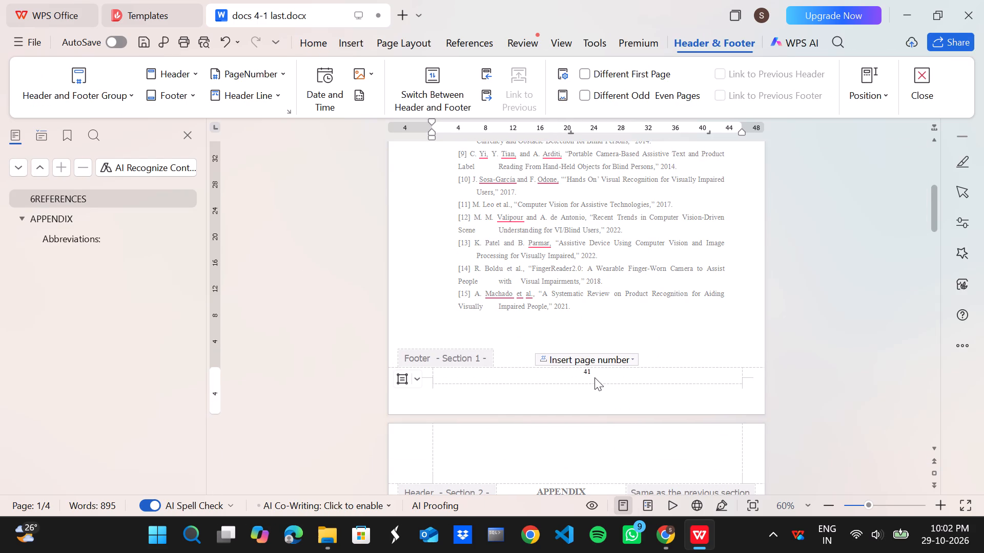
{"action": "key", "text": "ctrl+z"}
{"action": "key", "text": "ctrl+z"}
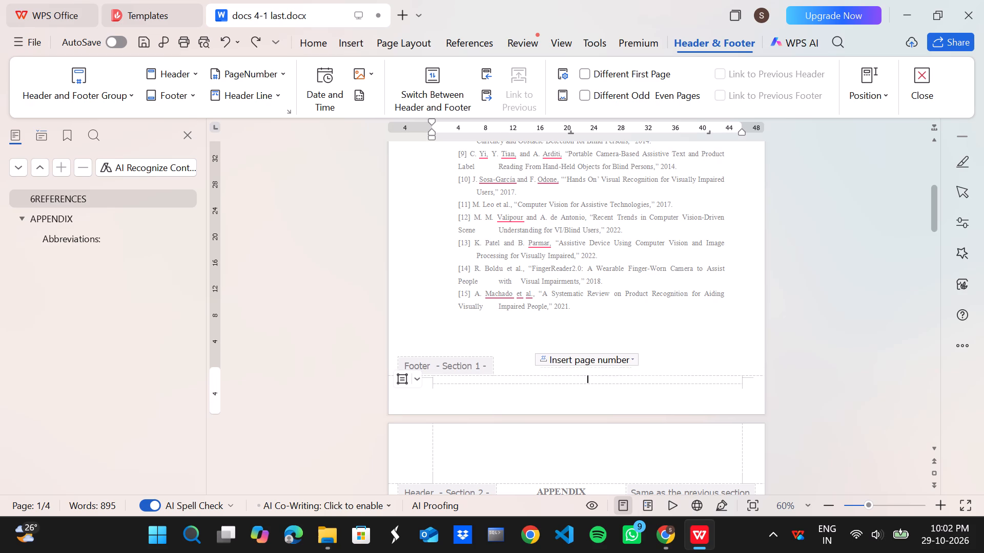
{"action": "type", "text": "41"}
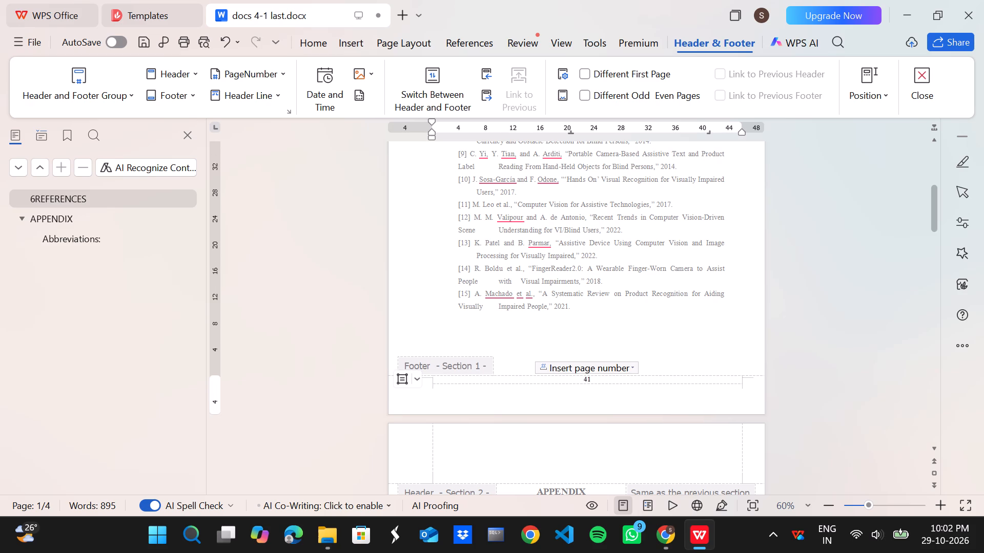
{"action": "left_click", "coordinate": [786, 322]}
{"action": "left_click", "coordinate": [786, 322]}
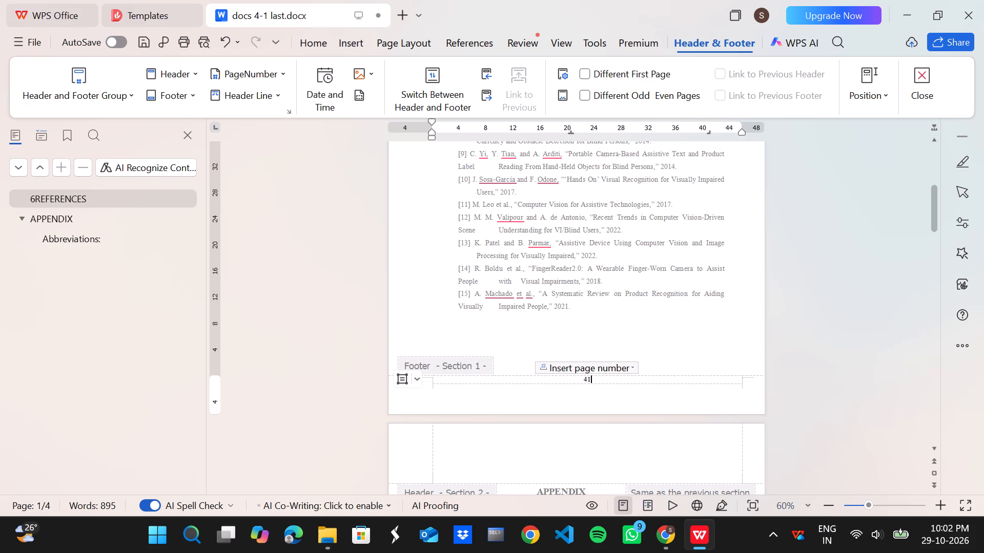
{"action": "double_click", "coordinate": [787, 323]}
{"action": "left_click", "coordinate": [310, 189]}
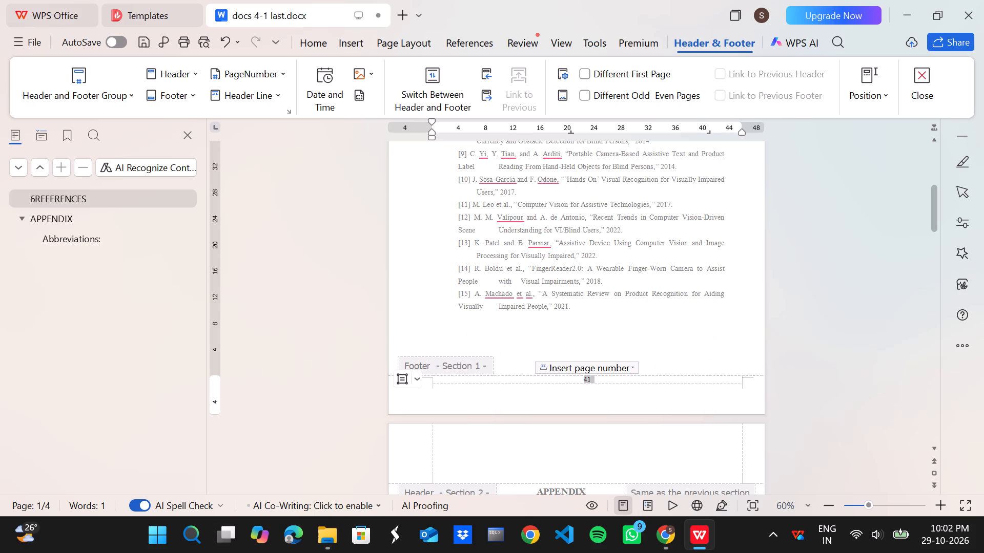
Close the navigation pane.
{"action": "left_click", "coordinate": [189, 127]}
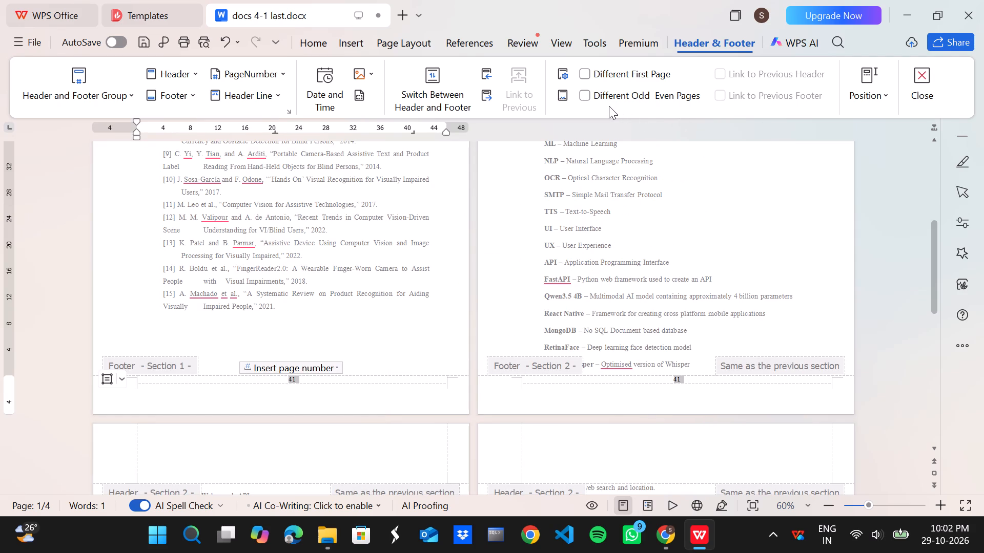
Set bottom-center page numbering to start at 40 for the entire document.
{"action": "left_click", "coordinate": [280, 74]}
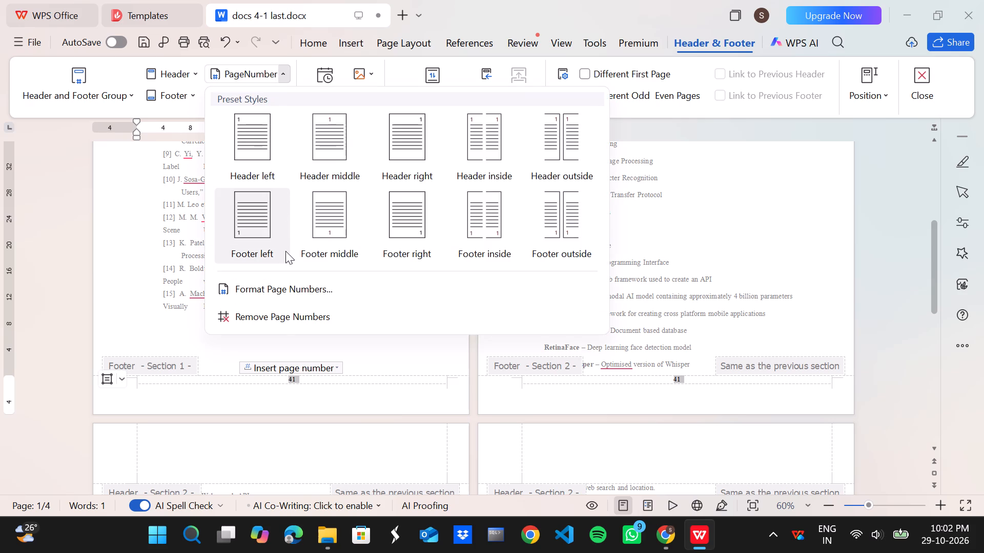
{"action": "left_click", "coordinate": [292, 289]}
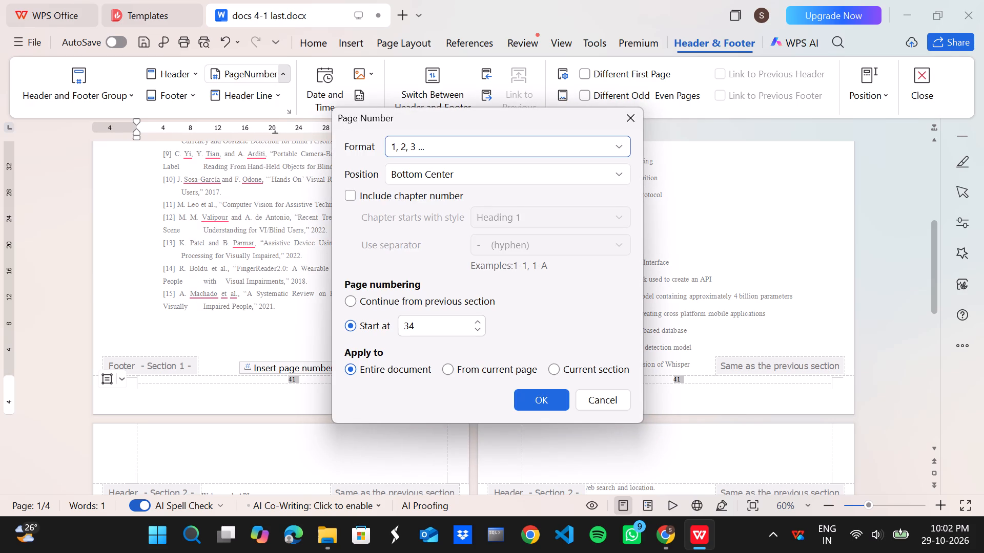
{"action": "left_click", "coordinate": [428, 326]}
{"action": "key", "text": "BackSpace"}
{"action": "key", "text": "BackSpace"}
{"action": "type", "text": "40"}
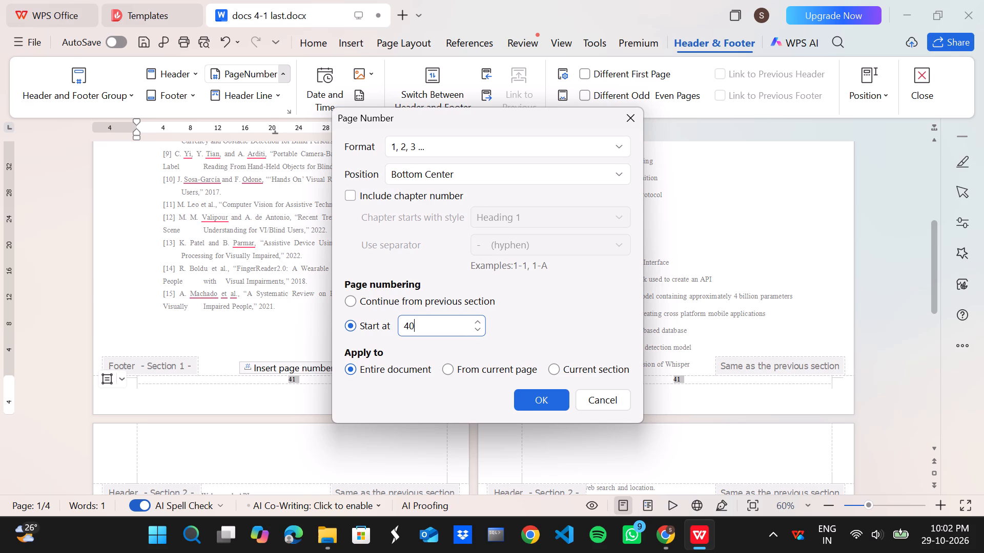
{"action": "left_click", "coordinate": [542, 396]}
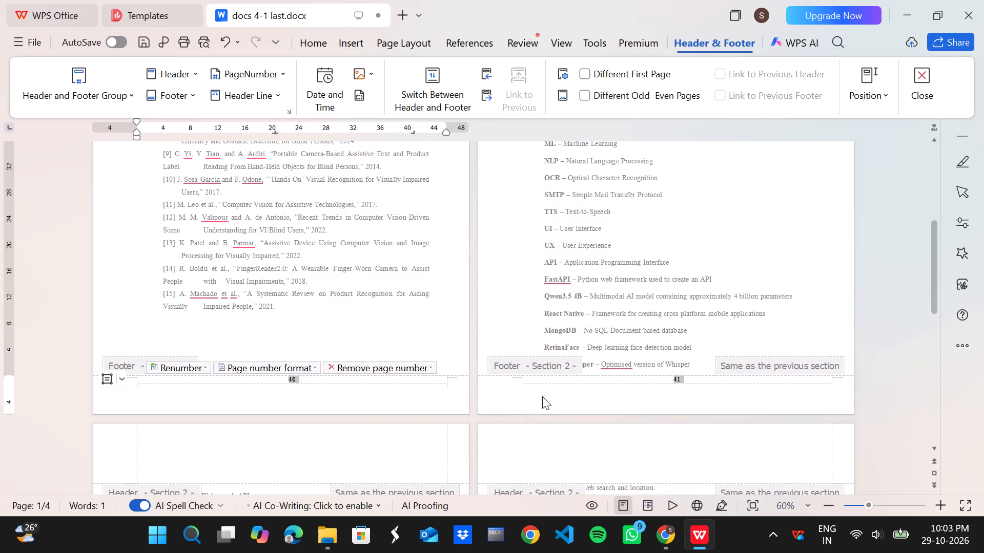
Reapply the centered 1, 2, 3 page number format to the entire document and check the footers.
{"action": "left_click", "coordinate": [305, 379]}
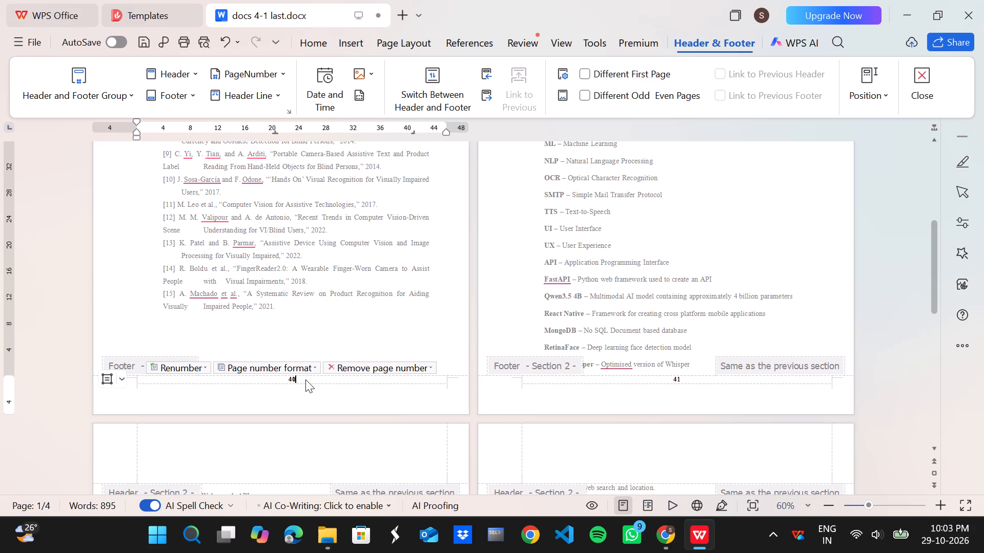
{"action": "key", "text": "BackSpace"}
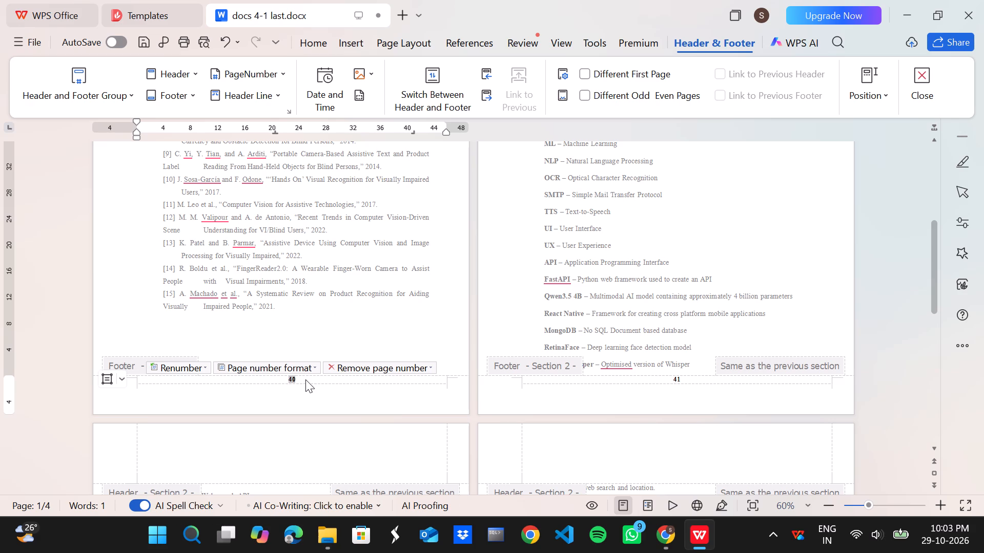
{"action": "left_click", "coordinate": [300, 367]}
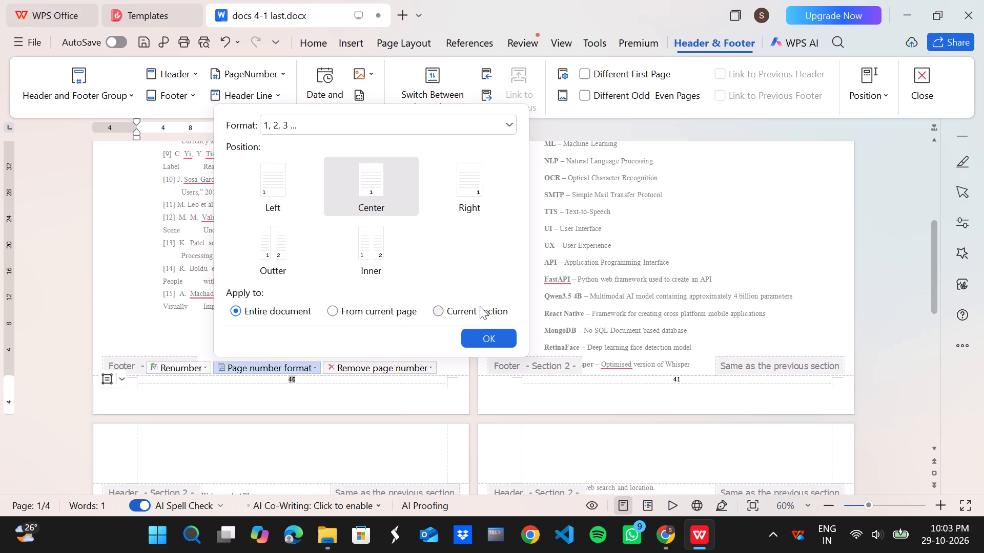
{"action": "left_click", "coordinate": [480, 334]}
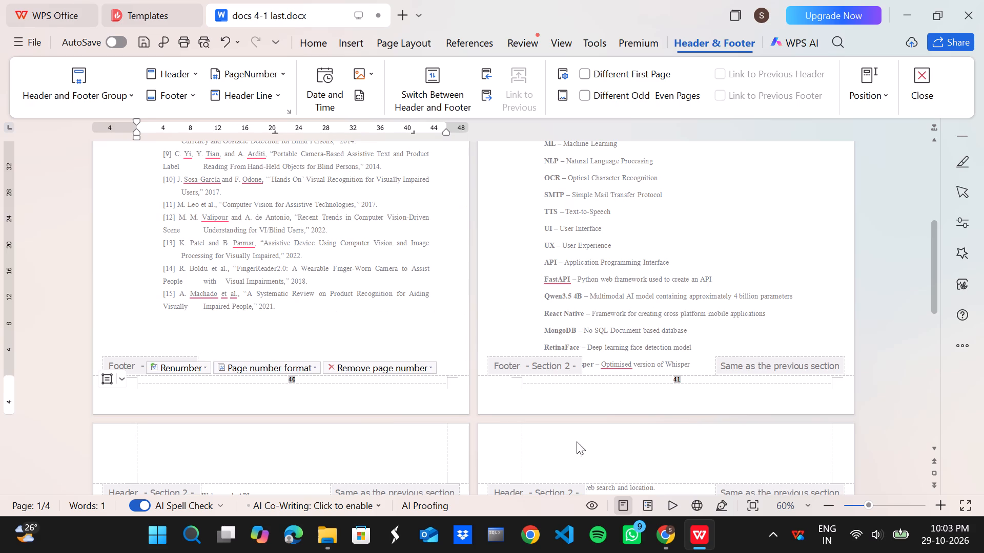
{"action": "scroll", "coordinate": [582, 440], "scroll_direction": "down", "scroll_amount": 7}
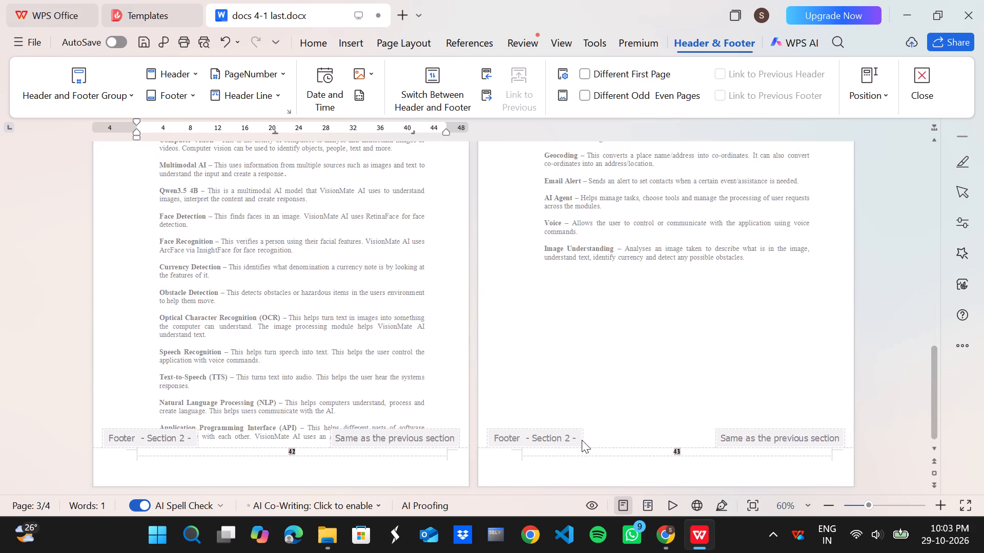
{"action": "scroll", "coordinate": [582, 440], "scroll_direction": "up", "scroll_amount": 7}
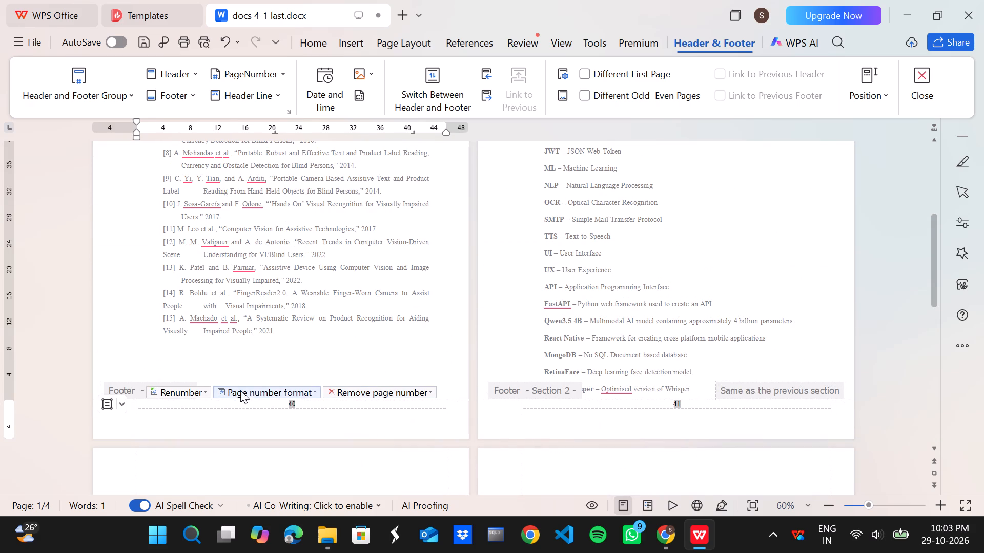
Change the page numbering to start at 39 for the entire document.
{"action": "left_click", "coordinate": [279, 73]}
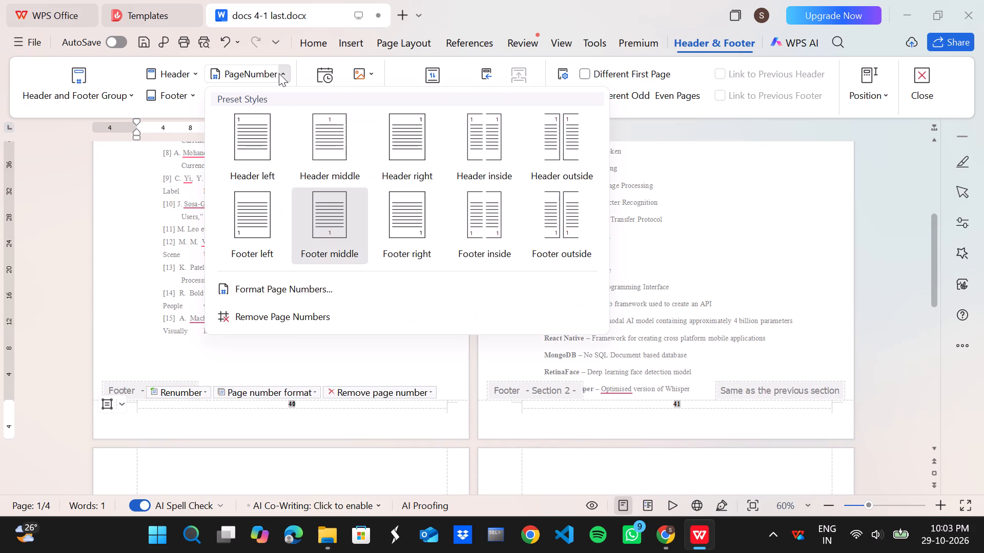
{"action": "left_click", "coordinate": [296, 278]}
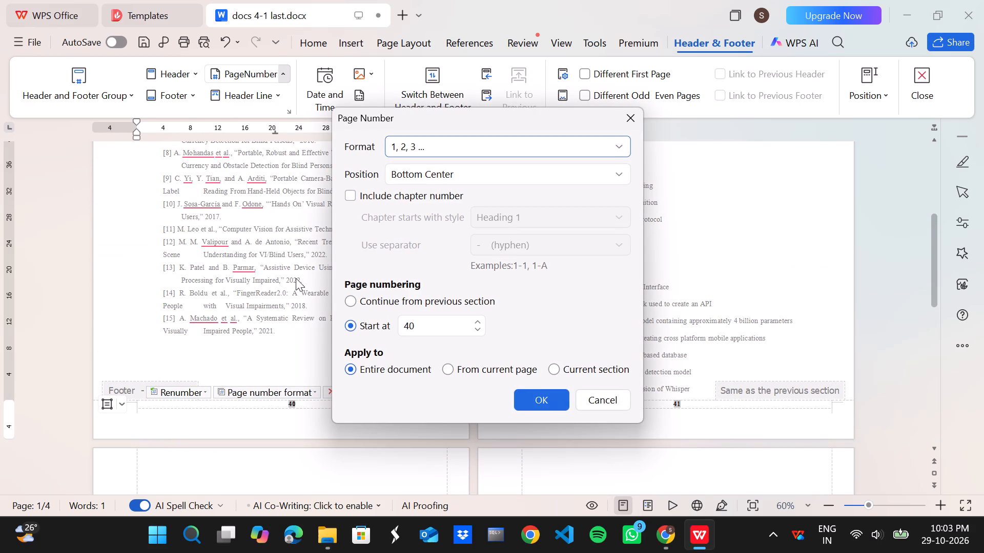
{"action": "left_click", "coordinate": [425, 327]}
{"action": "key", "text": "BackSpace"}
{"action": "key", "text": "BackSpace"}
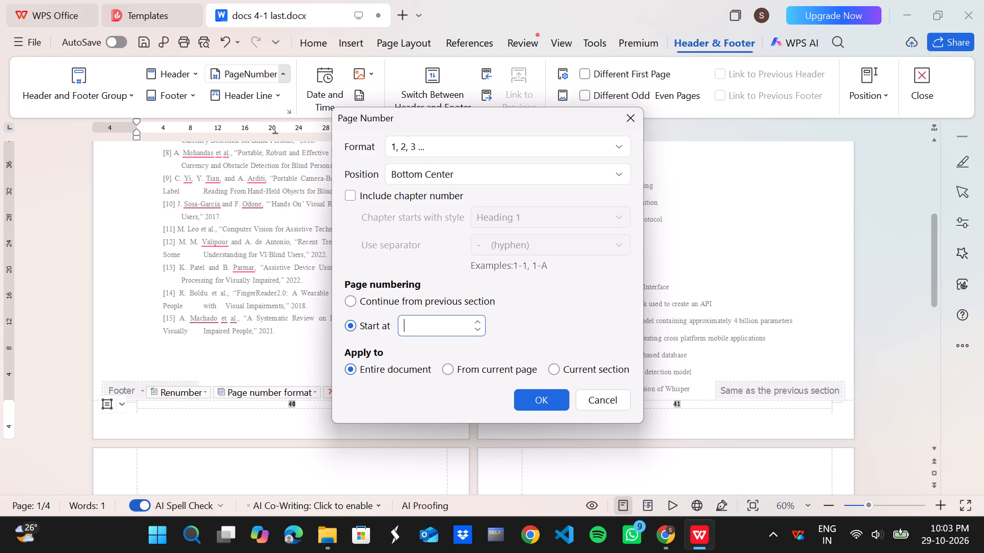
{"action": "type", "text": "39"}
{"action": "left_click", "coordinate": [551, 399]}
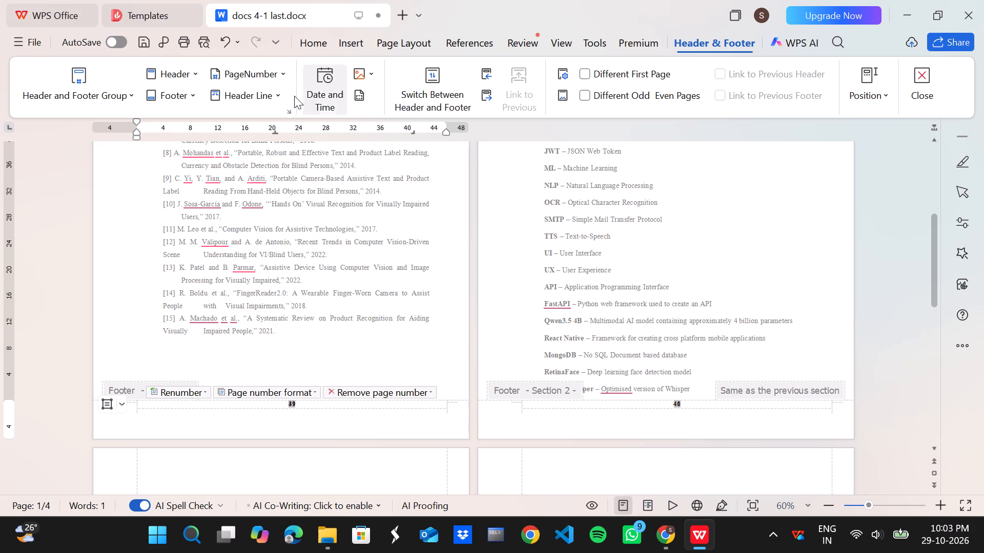
Remove the page numbers from the entire document.
{"action": "left_click", "coordinate": [394, 421]}
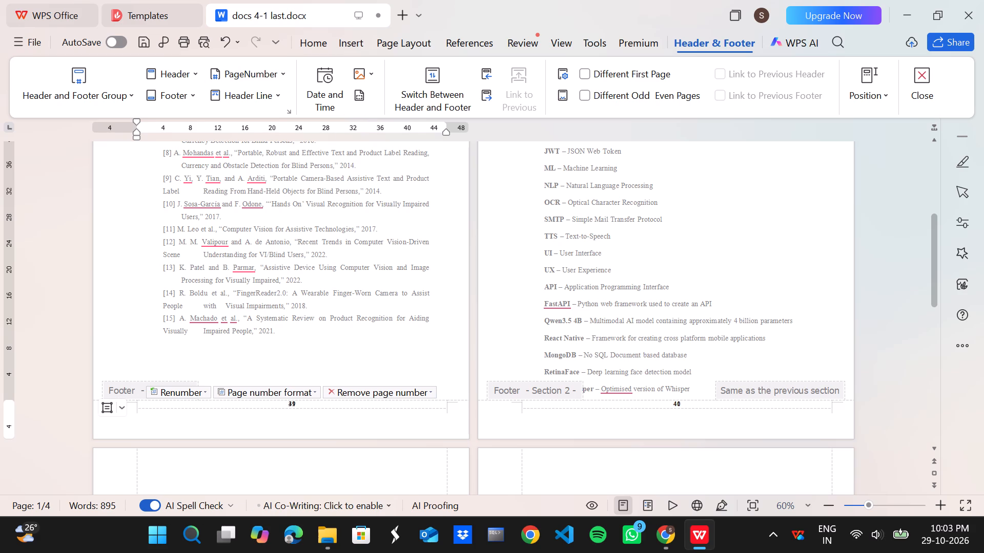
{"action": "left_click", "coordinate": [345, 406]}
{"action": "left_click", "coordinate": [350, 391]}
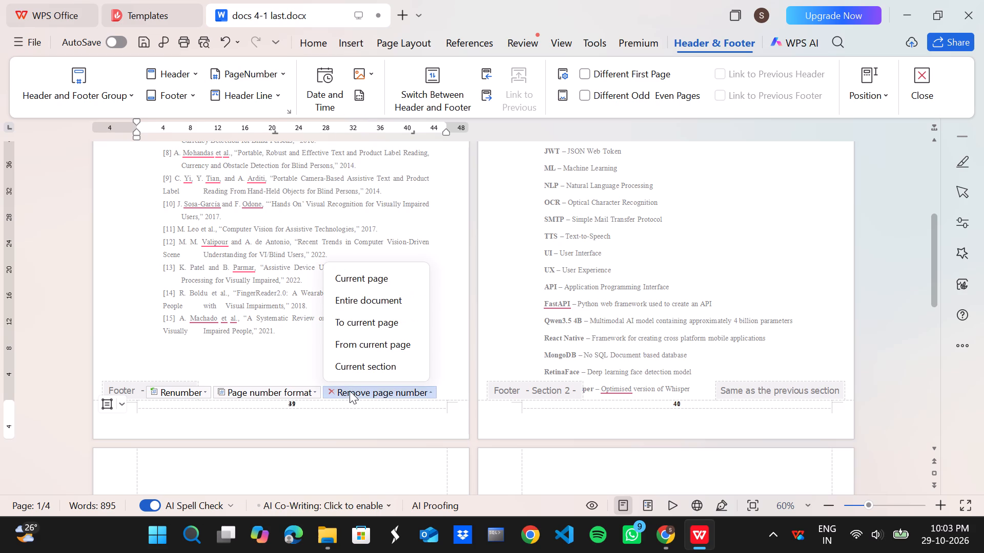
{"action": "left_click", "coordinate": [393, 301]}
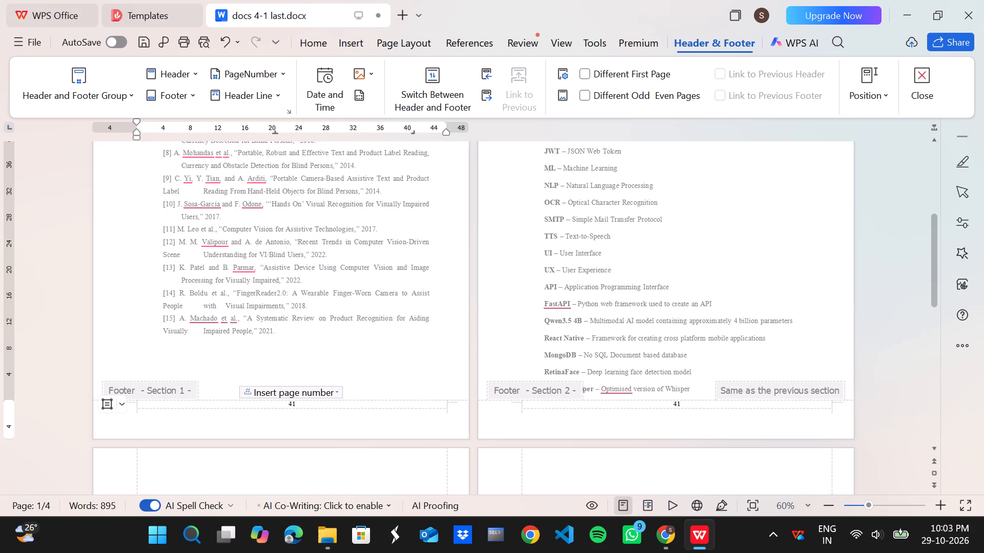
Delete the leftover text 41 from the Section 1 footer and check the footers of the other pages.
{"action": "left_click", "coordinate": [321, 396]}
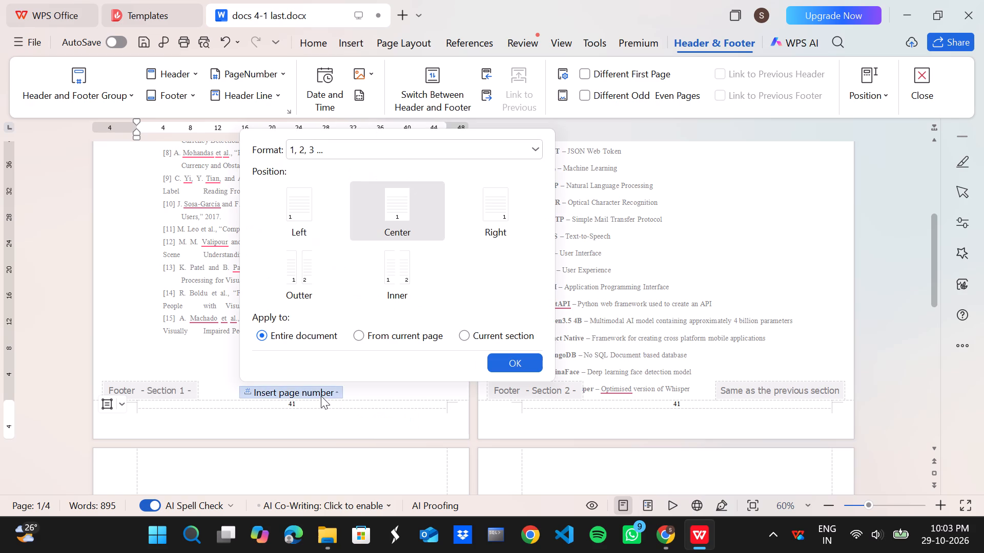
{"action": "left_click", "coordinate": [325, 400]}
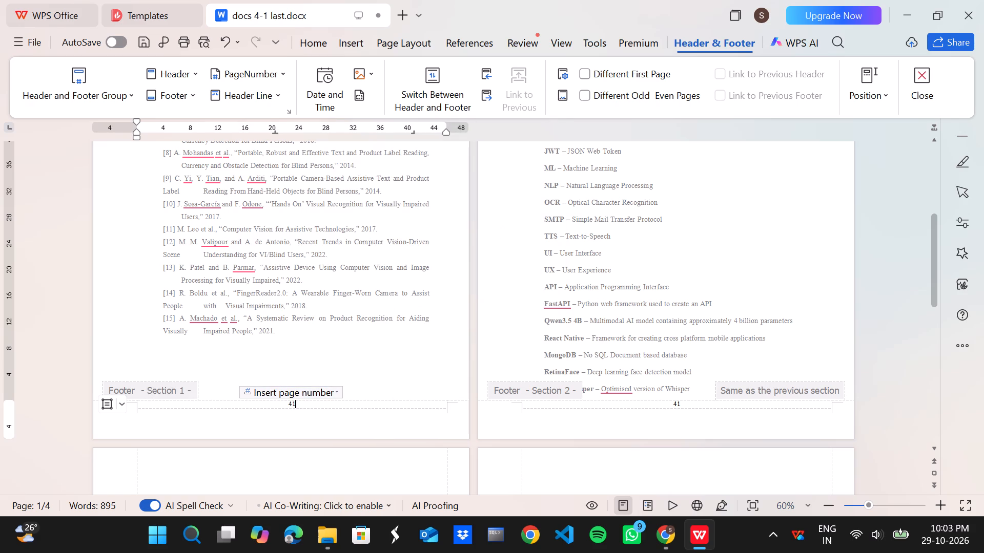
{"action": "left_click", "coordinate": [322, 405]}
{"action": "key", "text": "BackSpace"}
{"action": "key", "text": "BackSpace"}
{"action": "scroll", "coordinate": [680, 410], "scroll_direction": "down", "scroll_amount": 8}
{"action": "scroll", "coordinate": [680, 410], "scroll_direction": "up", "scroll_amount": 6}
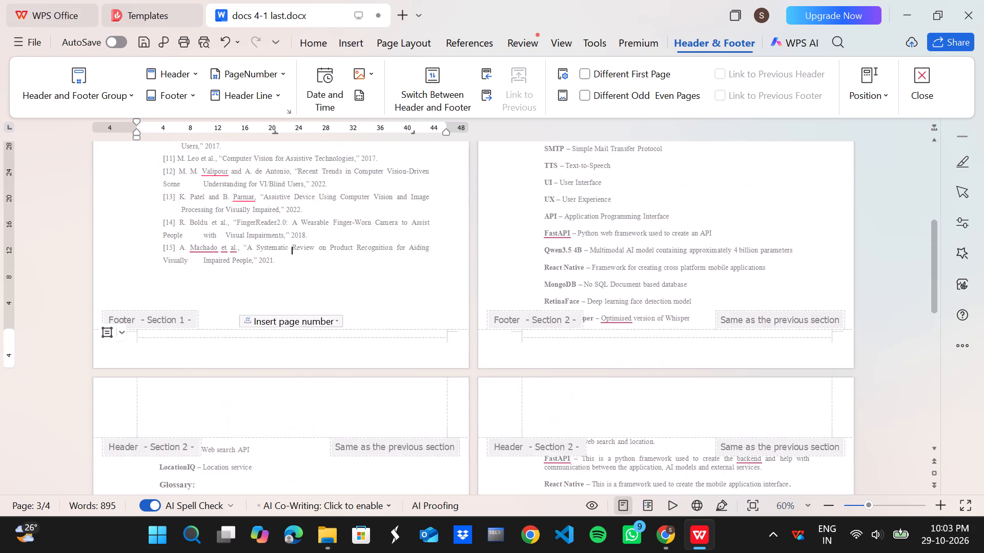
Leave the current footer editing and insert page numbers in the middle of the footer.
{"action": "left_click", "coordinate": [915, 98]}
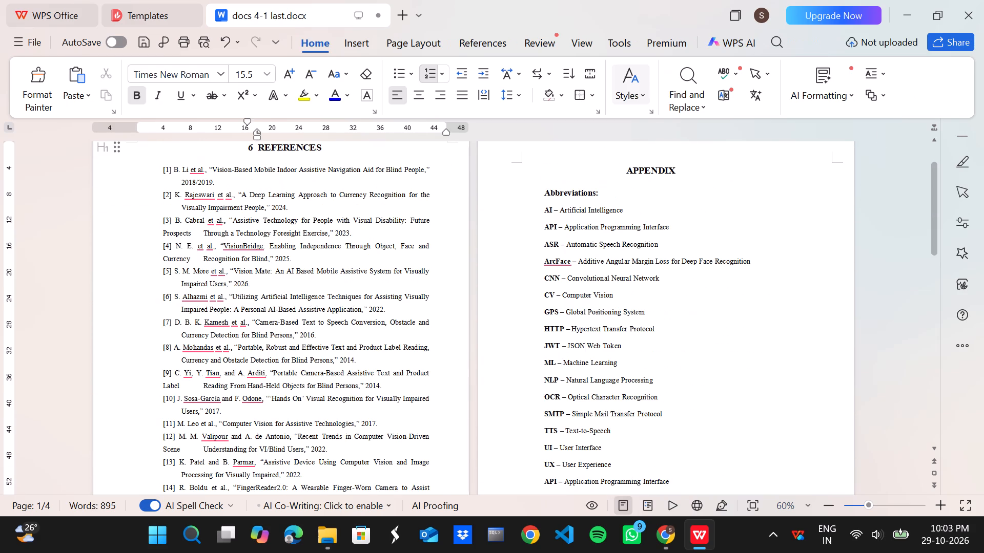
{"action": "left_click", "coordinate": [351, 38]}
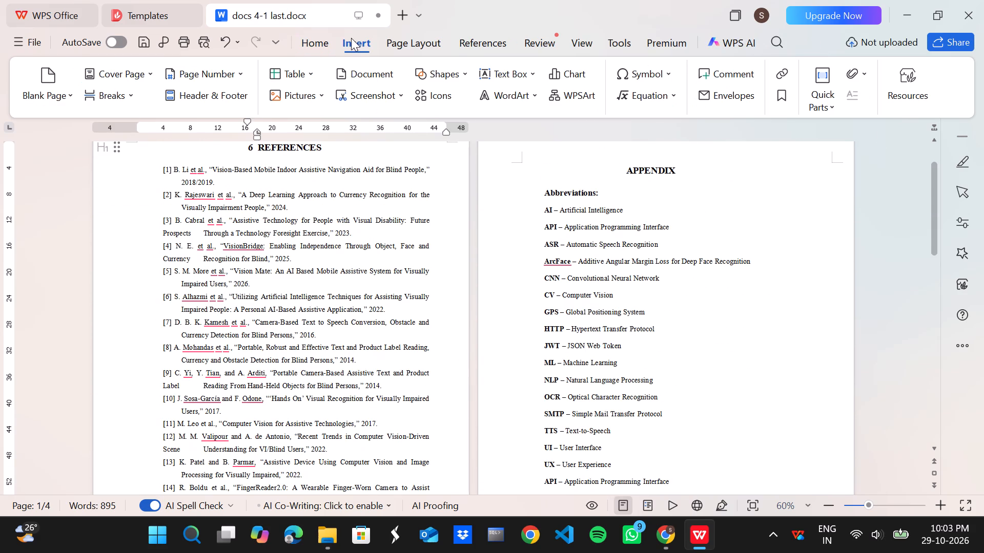
{"action": "left_click", "coordinate": [218, 76]}
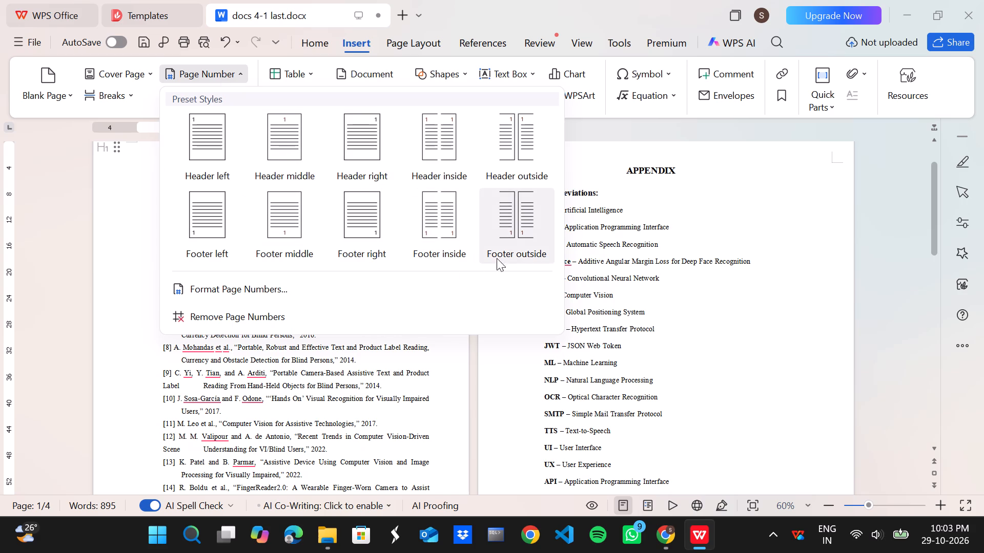
{"action": "left_click", "coordinate": [303, 254]}
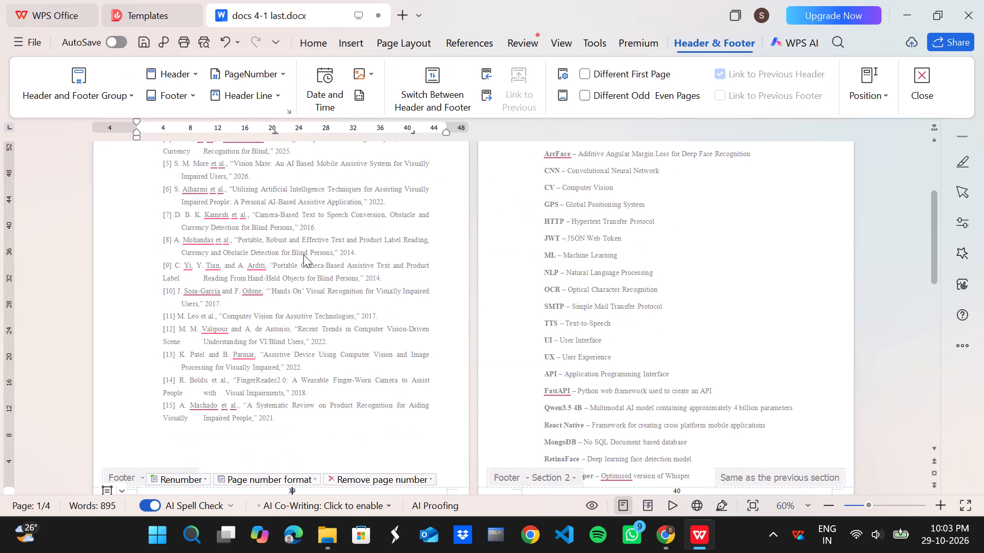
{"action": "scroll", "coordinate": [326, 384], "scroll_direction": "down", "scroll_amount": 1}
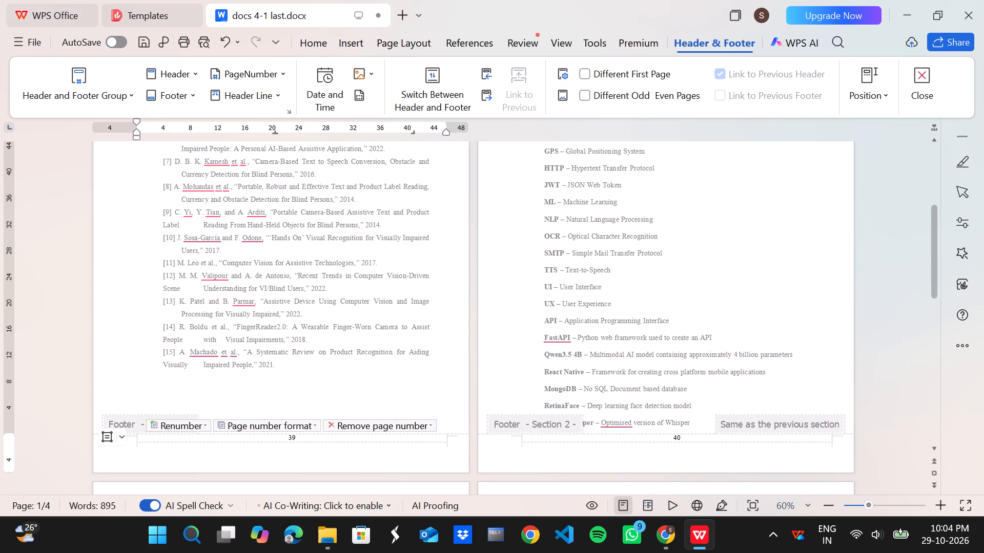
Set the page numbering to start at 40 for the entire document and check the footers of the following pages.
{"action": "left_click", "coordinate": [301, 430]}
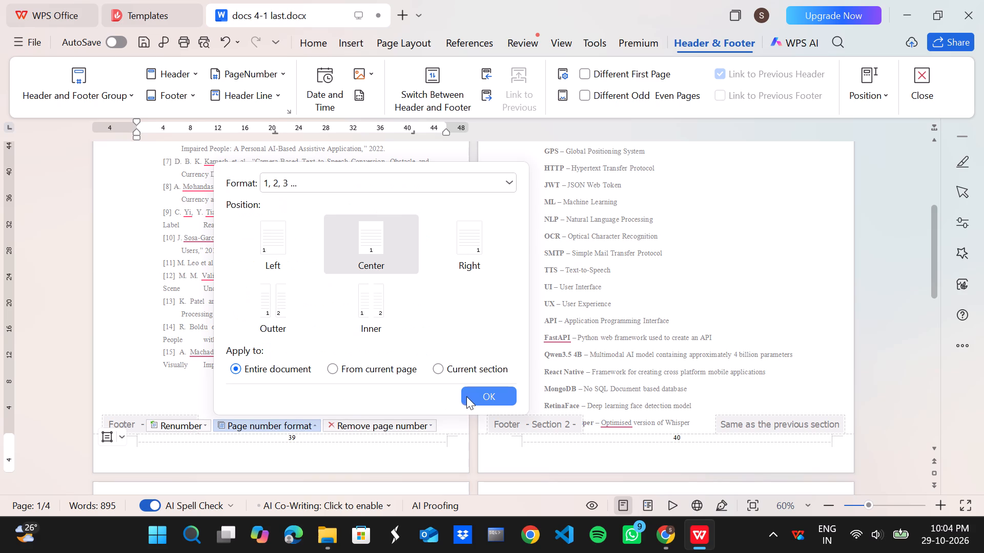
{"action": "left_click", "coordinate": [265, 66]}
{"action": "left_click", "coordinate": [283, 73]}
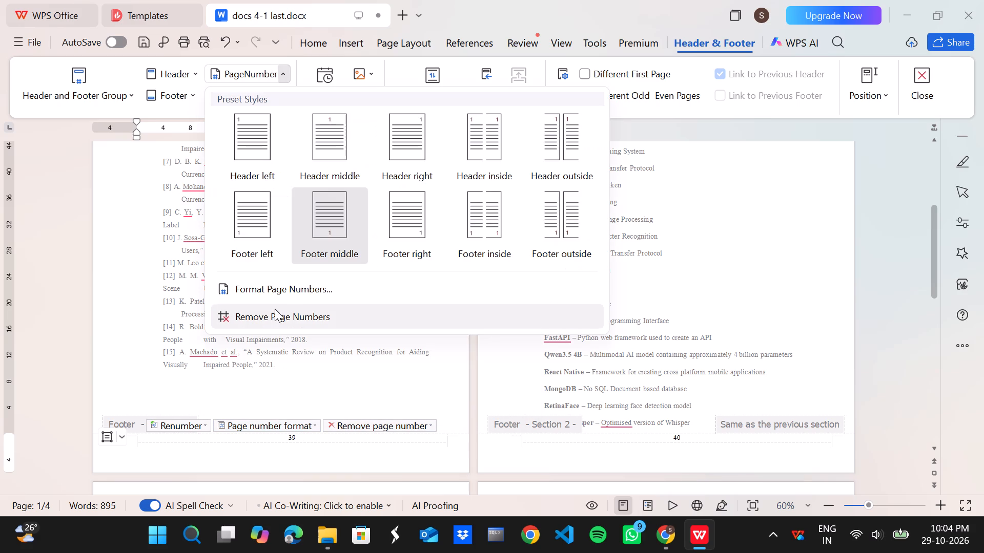
{"action": "left_click", "coordinate": [272, 292]}
{"action": "left_click", "coordinate": [449, 330]}
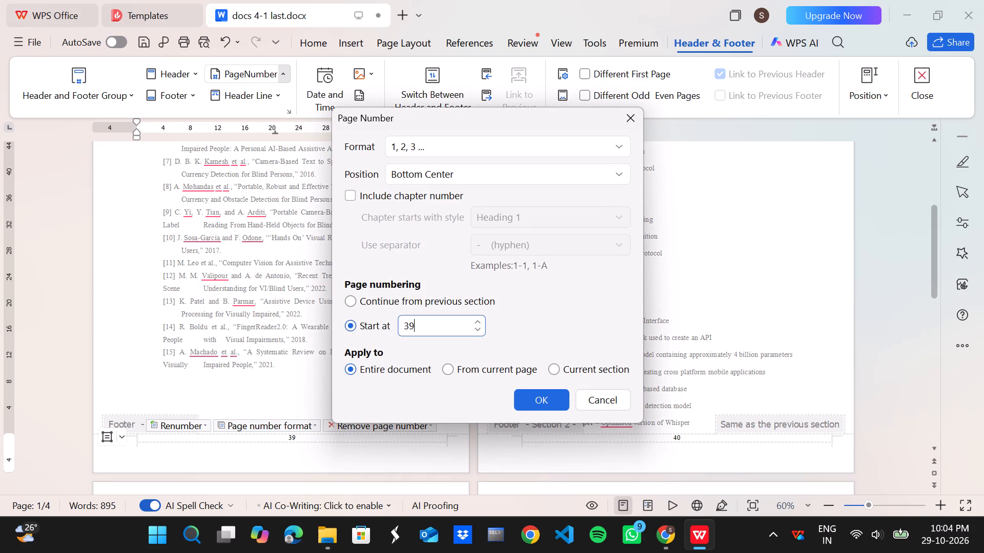
{"action": "key", "text": "BackSpace"}
{"action": "key", "text": "BackSpace"}
{"action": "type", "text": "40"}
{"action": "left_click", "coordinate": [548, 403]}
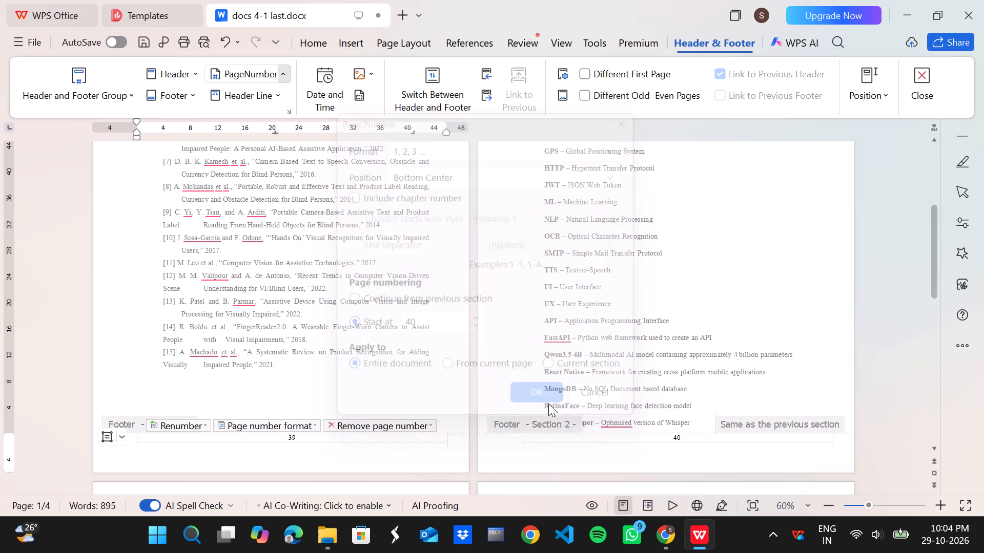
{"action": "scroll", "coordinate": [548, 403], "scroll_direction": "down", "scroll_amount": 7}
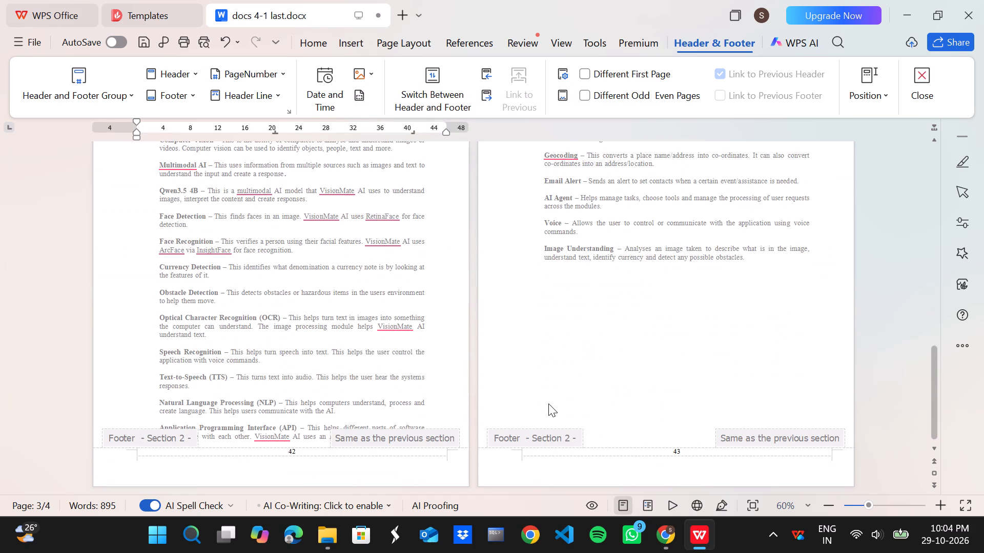
{"action": "scroll", "coordinate": [548, 403], "scroll_direction": "down", "scroll_amount": 2}
Save docs 4-1 last, leave footer editing and close the document window.
{"action": "key", "text": "ctrl+s"}
{"action": "left_click", "coordinate": [920, 78]}
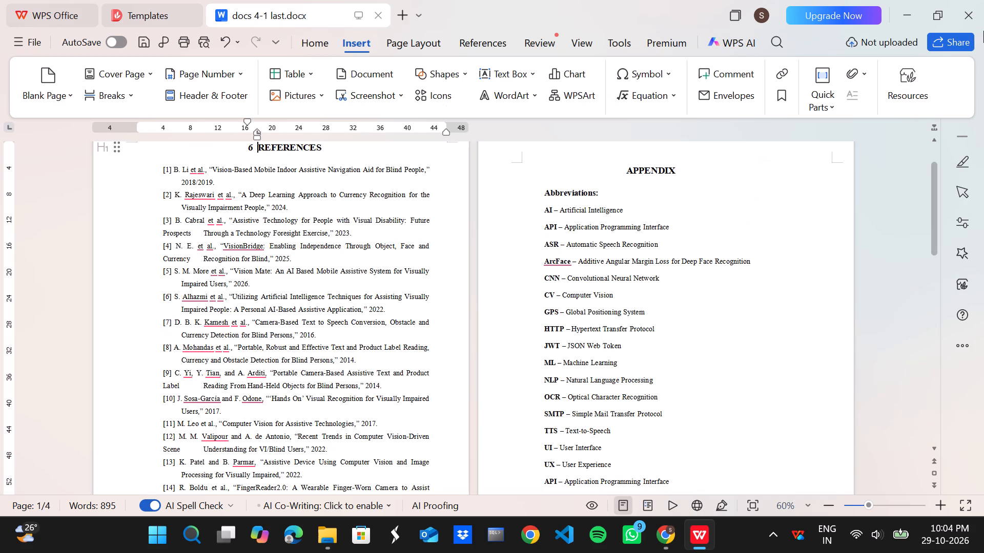
{"action": "left_click", "coordinate": [983, 29]}
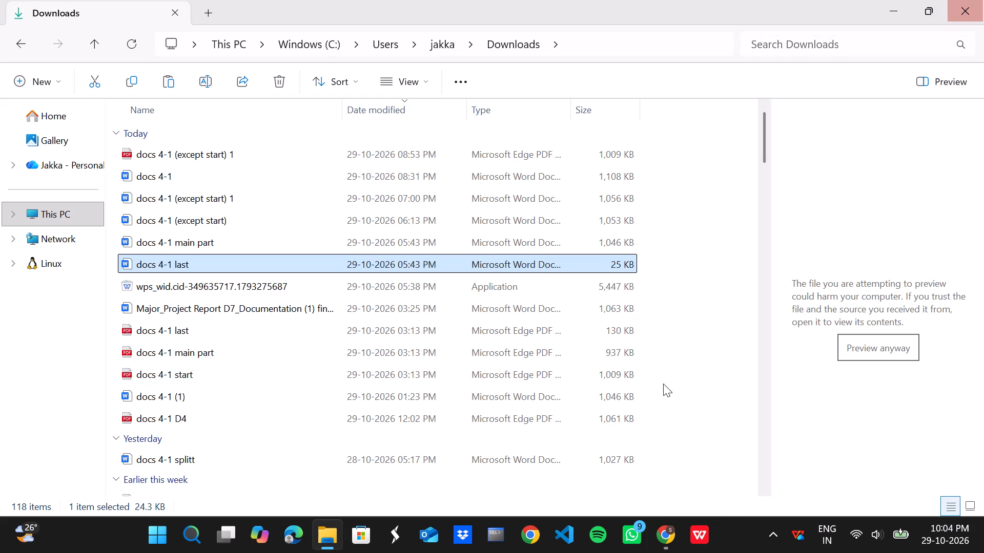
Copy the docs 4-1 last Word file from the Downloads folder to the desktop.
{"action": "key", "text": "ctrl+c"}
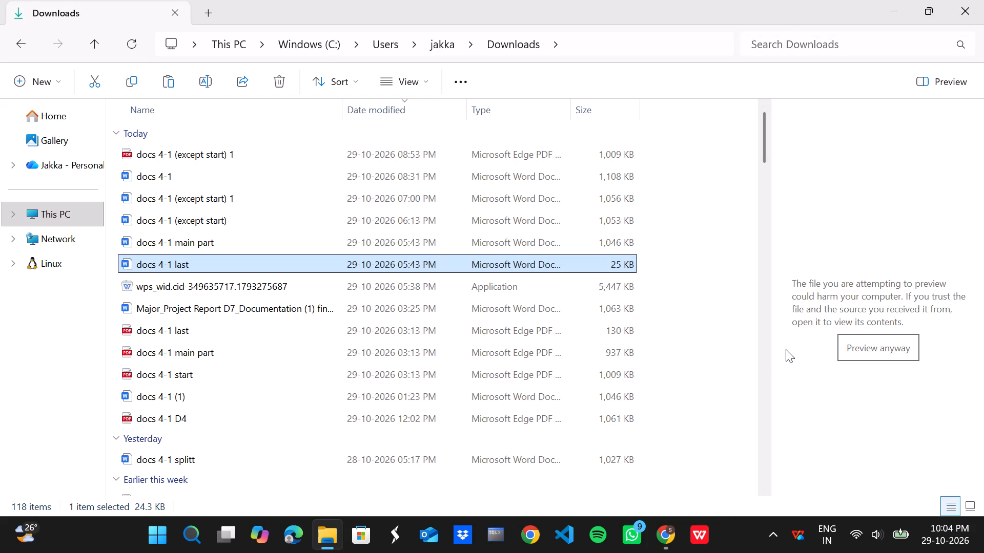
{"action": "left_click", "coordinate": [983, 0]}
{"action": "key", "text": "ctrl+v"}
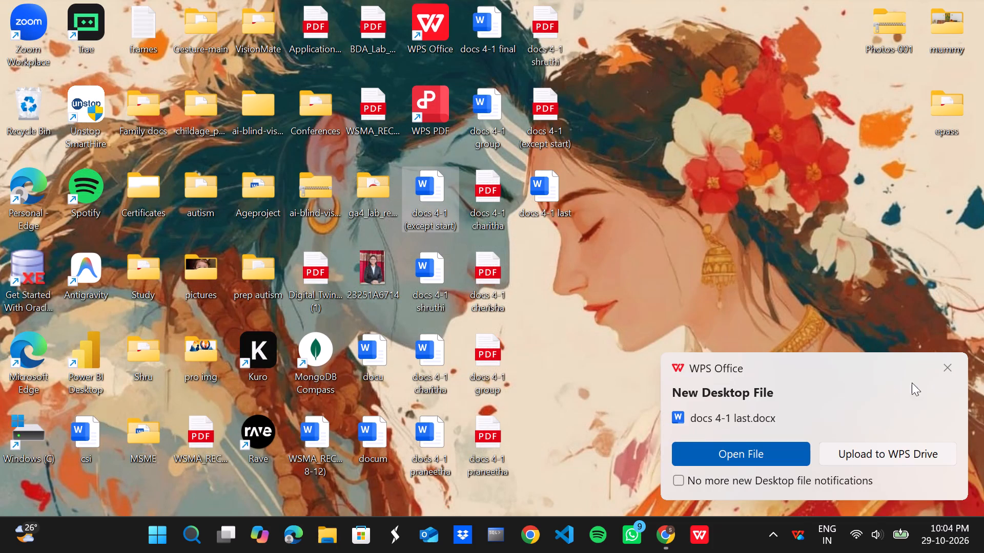
Open the desktop copy of docs 4-1 last and export pages 1 to 4 as a PDF in the source folder.
{"action": "left_click", "coordinate": [792, 458]}
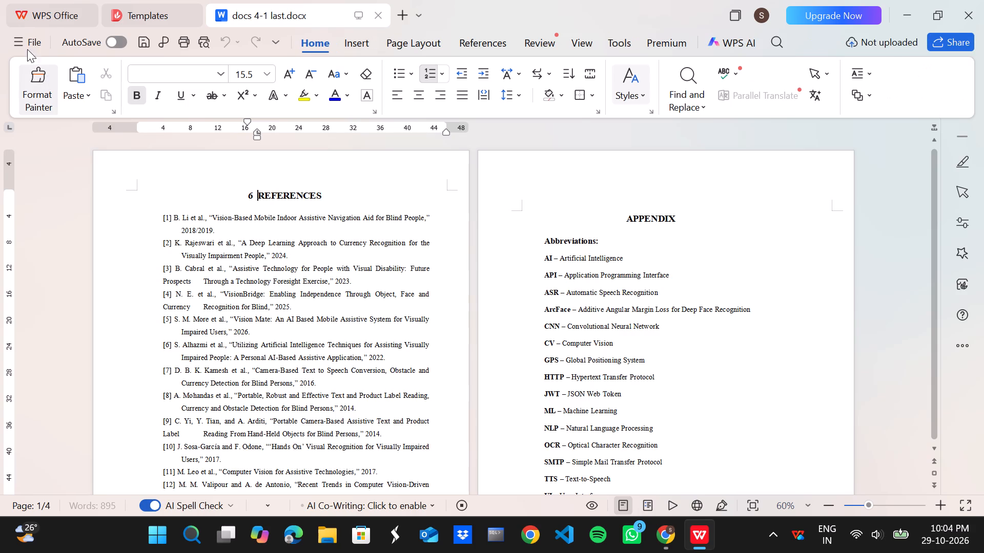
{"action": "left_click", "coordinate": [26, 47]}
{"action": "left_click", "coordinate": [82, 254]}
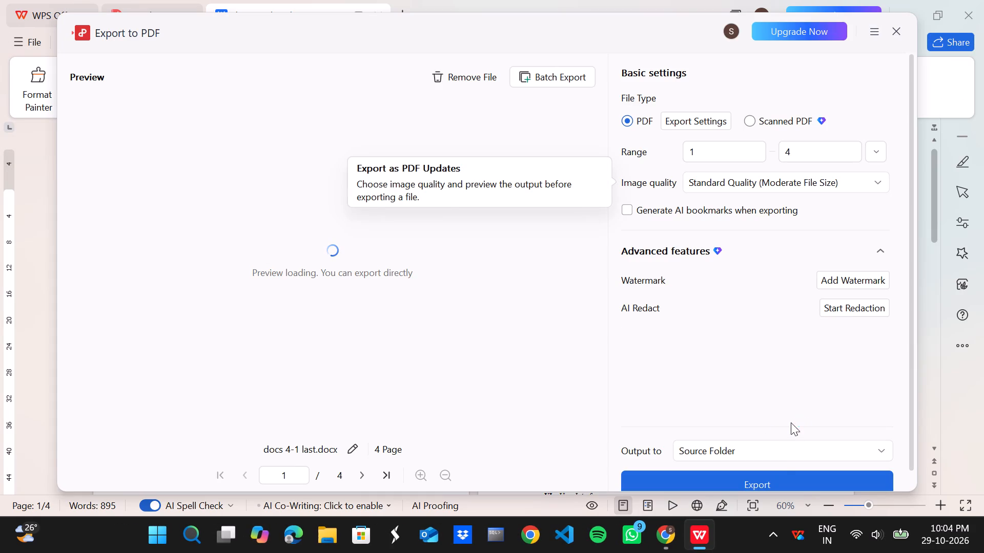
{"action": "left_click", "coordinate": [765, 478]}
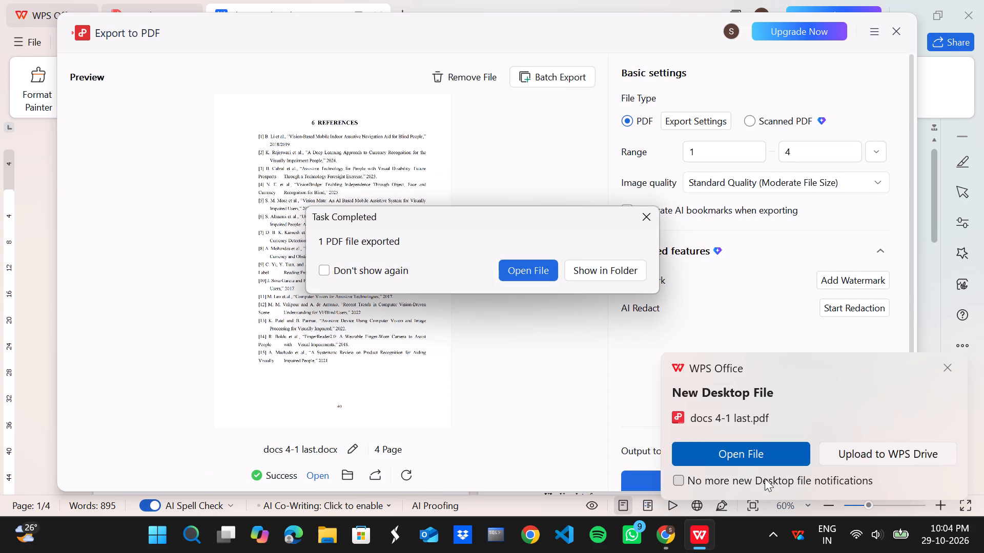
{"action": "left_click", "coordinate": [653, 216]}
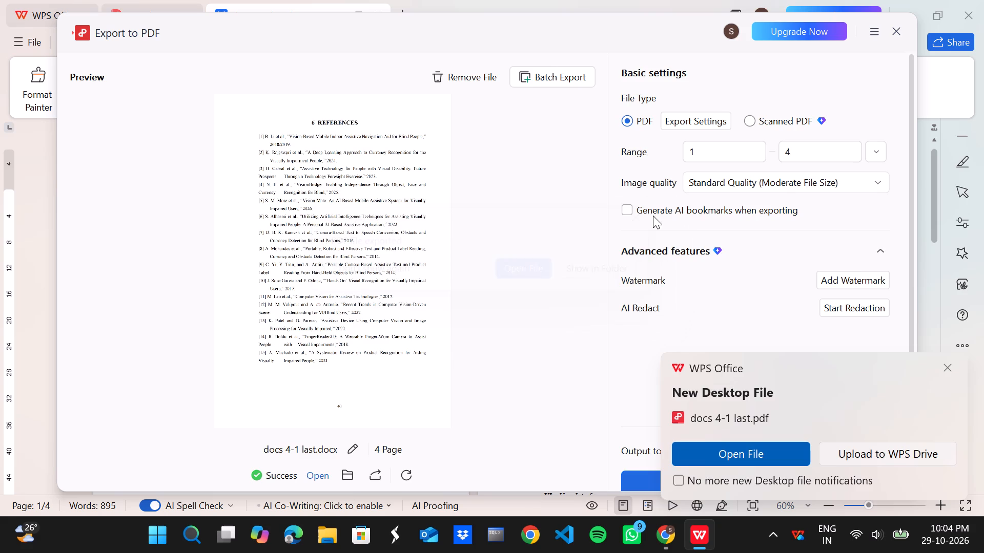
{"action": "left_click", "coordinate": [893, 35]}
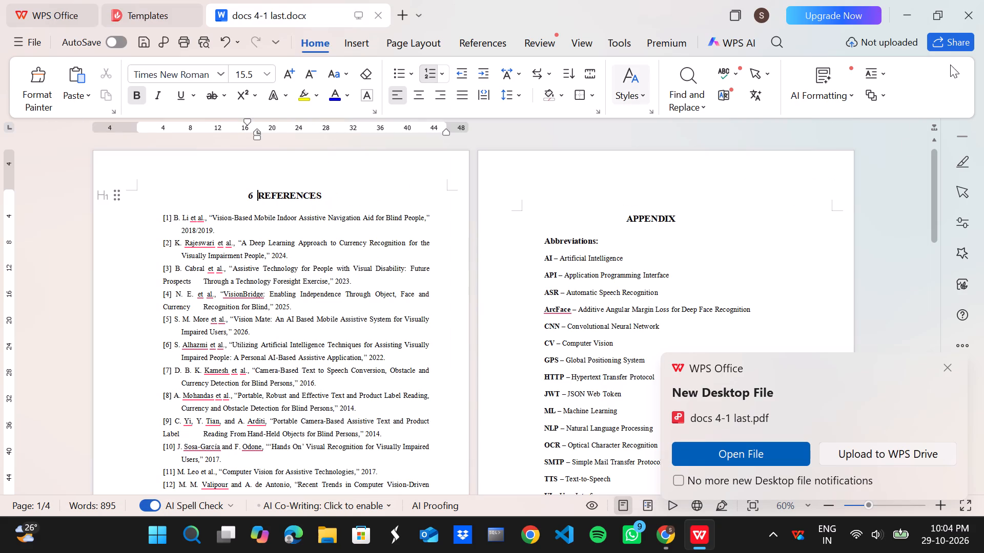
{"action": "left_click", "coordinate": [944, 366]}
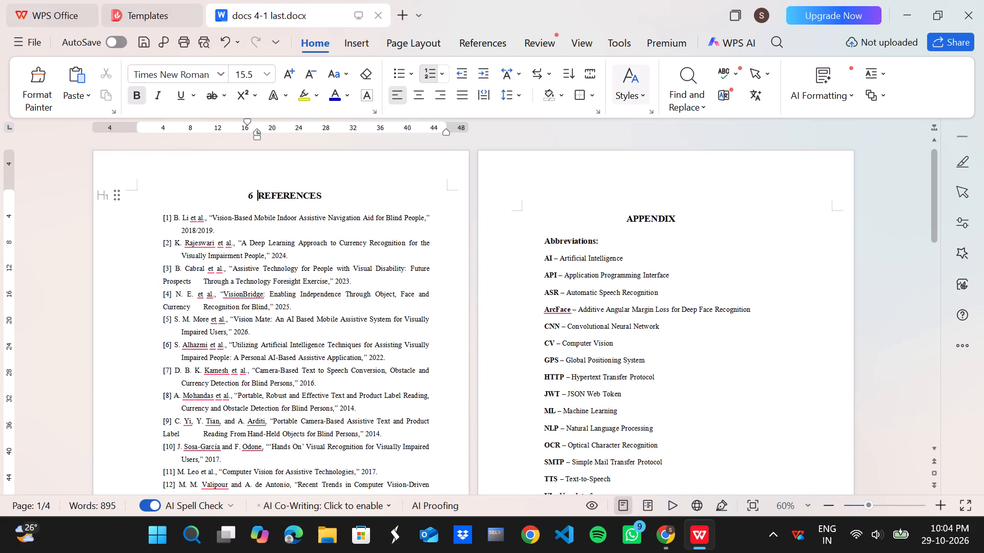
Indent the second line of reference [3] with spaces and remove the gap between "Prospects" and "Through".
{"action": "left_click", "coordinate": [166, 281]}
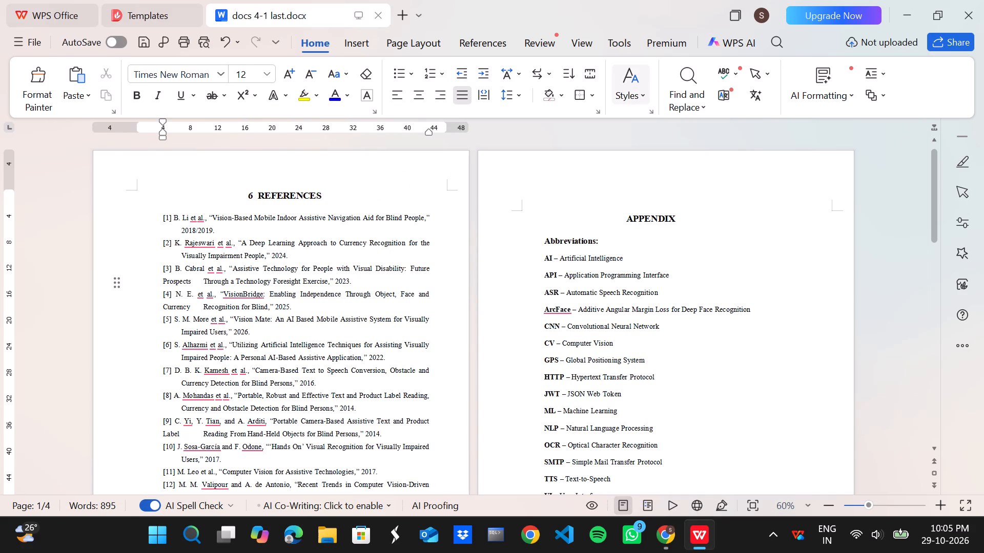
{"action": "key", "text": "Left"}
{"action": "key", "text": "Tab"}
{"action": "key", "text": "BackSpace"}
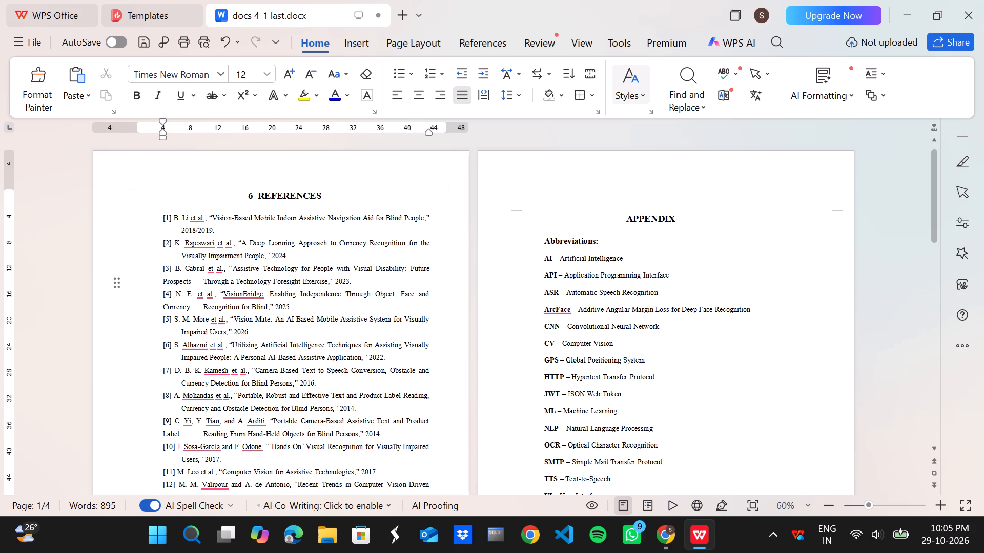
{"action": "key", "text": "space"}
{"action": "key", "text": "space"}
{"action": "key", "text": "space"}
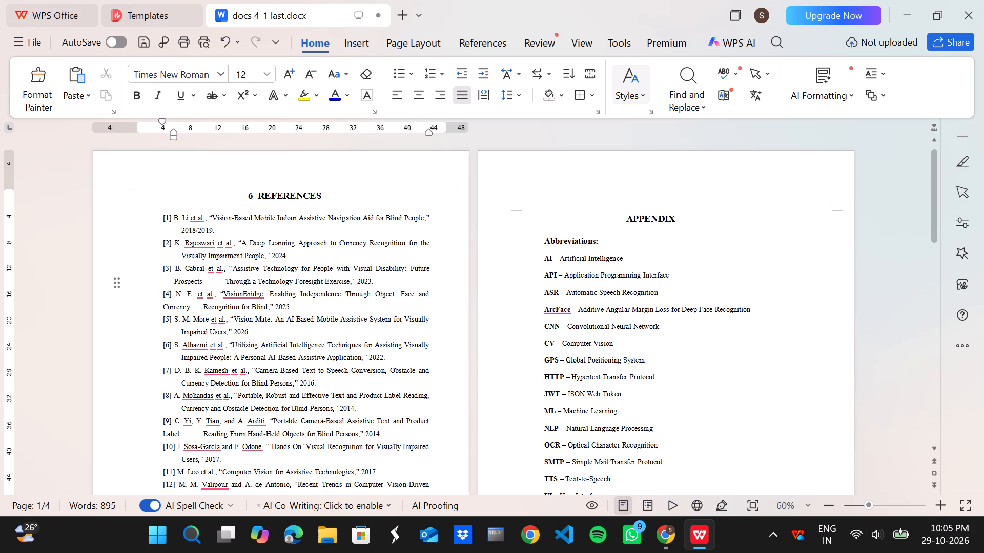
{"action": "left_click", "coordinate": [227, 280]}
{"action": "key", "text": "BackSpace"}
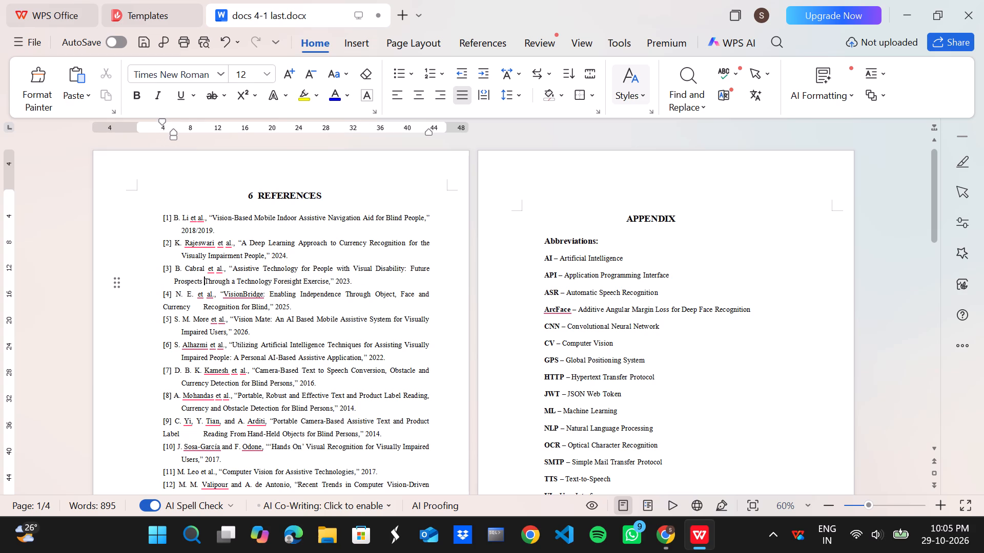
Indent the second line of reference [4] to match reference [3] and remove the gap between "Currency" and "Recognition".
{"action": "left_click", "coordinate": [162, 306]}
{"action": "key", "text": "space"}
{"action": "key", "text": "space"}
{"action": "key", "text": "space"}
{"action": "key", "text": "space"}
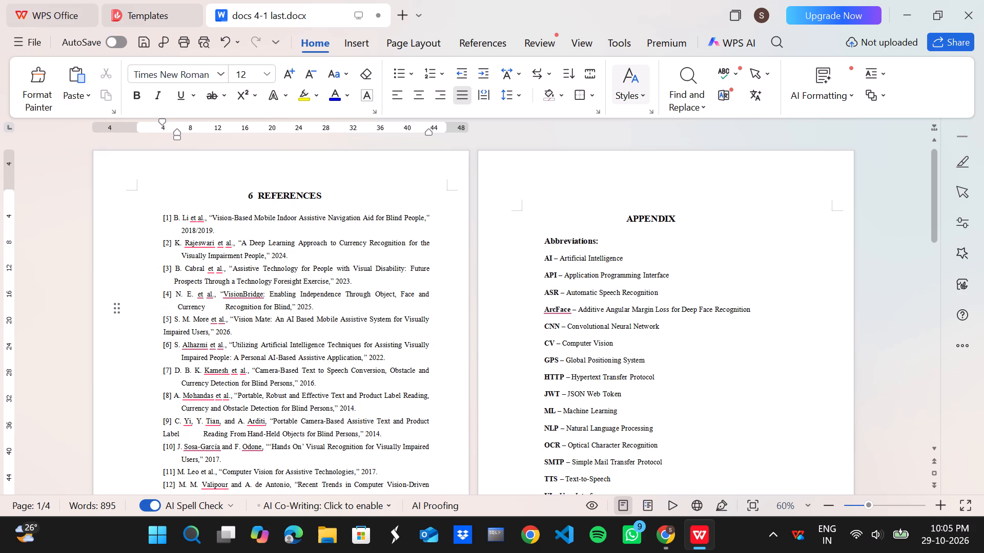
{"action": "key", "text": "BackSpace"}
{"action": "key", "text": "ctrl+z"}
{"action": "key", "text": "ctrl+z"}
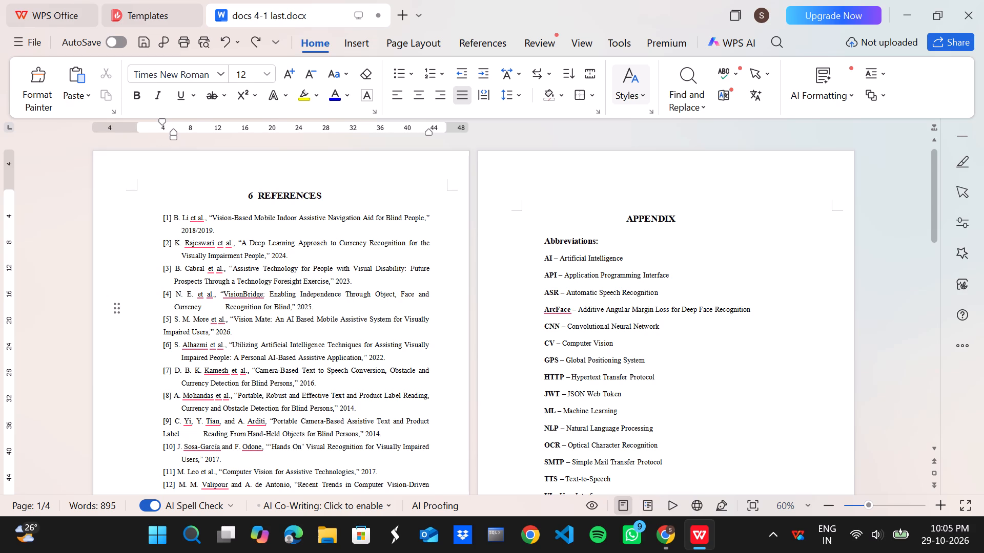
{"action": "left_click", "coordinate": [225, 306]}
{"action": "key", "text": "BackSpace"}
Indent the second line of reference [5], starting with "Impaired Users", with a tab.
{"action": "left_click", "coordinate": [162, 331]}
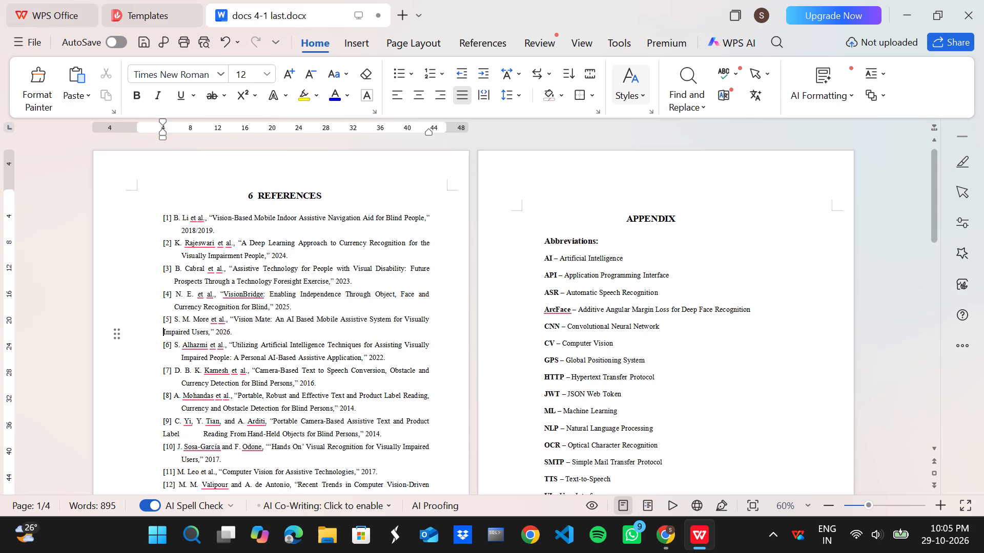
{"action": "key", "text": "Tab"}
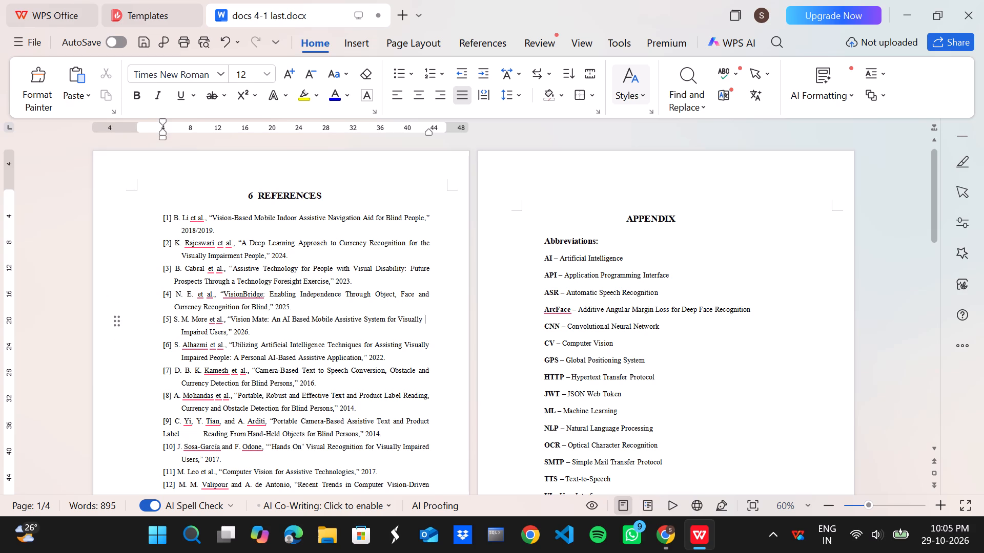
Indent the second lines of references [9], [12] and [14], starting with "Label", "Scene" and "People", using tabs.
{"action": "scroll", "coordinate": [201, 411], "scroll_direction": "down", "scroll_amount": 1}
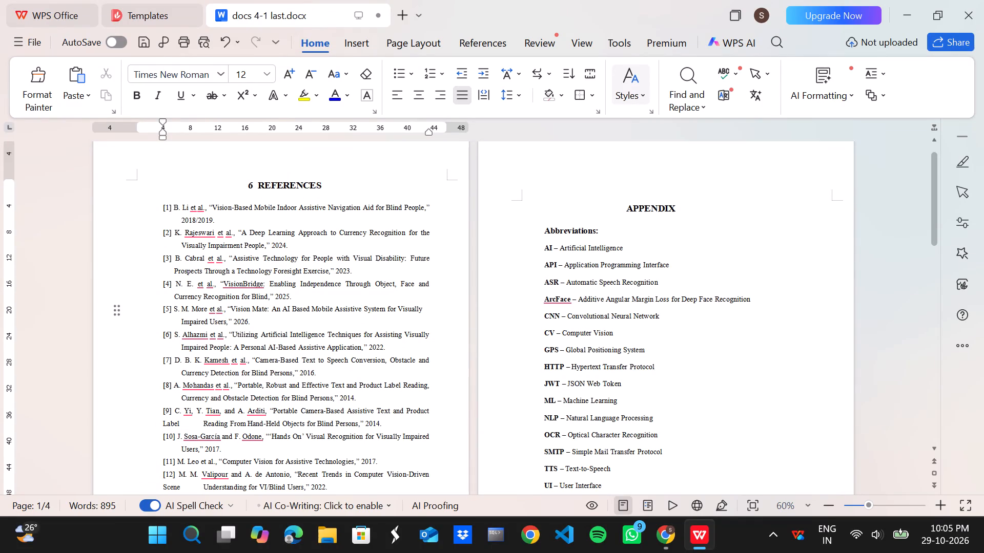
{"action": "left_click", "coordinate": [161, 422]}
{"action": "key", "text": "Tab"}
{"action": "key", "text": "Right"}
{"action": "scroll", "coordinate": [161, 422], "scroll_direction": "down", "scroll_amount": 1}
{"action": "scroll", "coordinate": [294, 394], "scroll_direction": "down", "scroll_amount": 1}
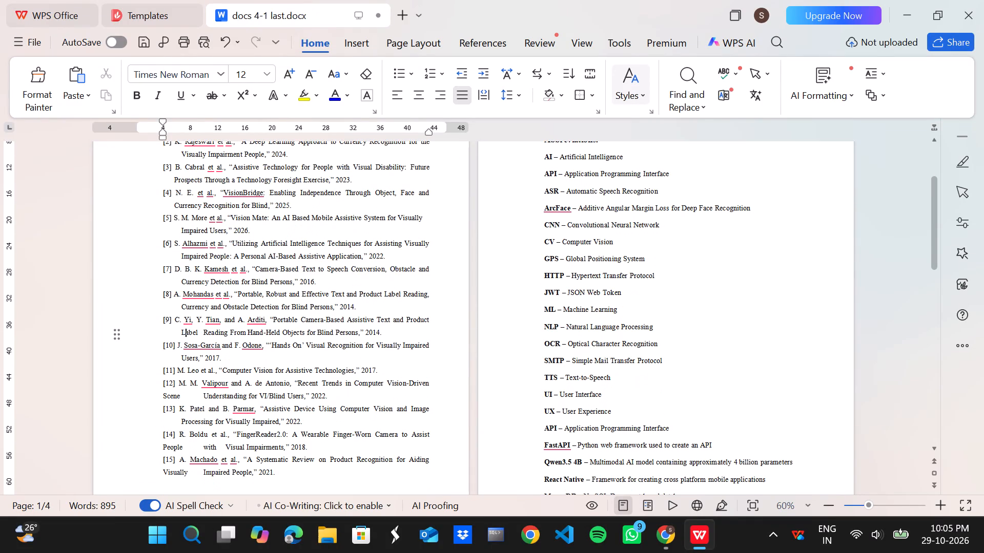
{"action": "left_click", "coordinate": [161, 397]}
{"action": "key", "text": "Tab"}
{"action": "key", "text": "Tab"}
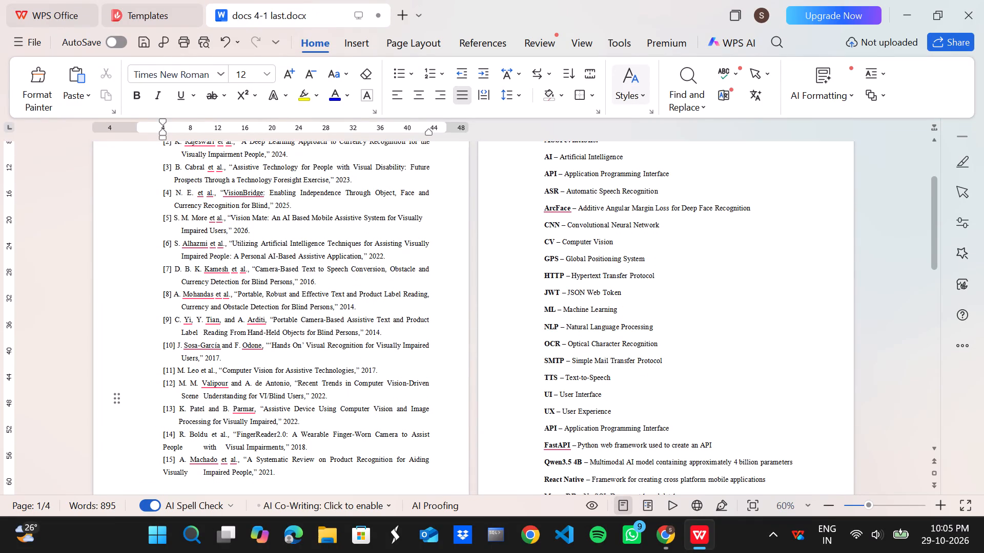
{"action": "left_click", "coordinate": [161, 447]}
{"action": "key", "text": "Tab"}
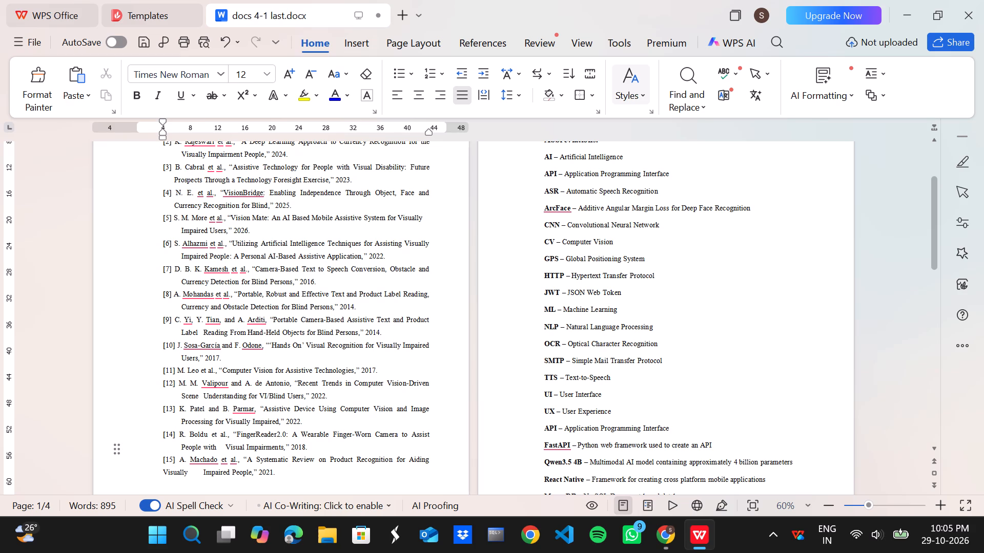
Indent the second line of reference [15] with a tab, remove the gap between "Visually" and "Impaired", and save the document.
{"action": "left_click", "coordinate": [163, 472]}
{"action": "key", "text": "Tab"}
{"action": "key", "text": "Right"}
{"action": "key", "text": "Right"}
{"action": "key", "text": "Right"}
{"action": "key", "text": "Right"}
{"action": "key", "text": "Right"}
{"action": "key", "text": "Right"}
{"action": "key", "text": "Right"}
{"action": "key", "text": "Right"}
{"action": "key", "text": "Right"}
{"action": "key", "text": "Right"}
{"action": "key", "text": "Right"}
{"action": "key", "text": "Right"}
{"action": "key", "text": "Right"}
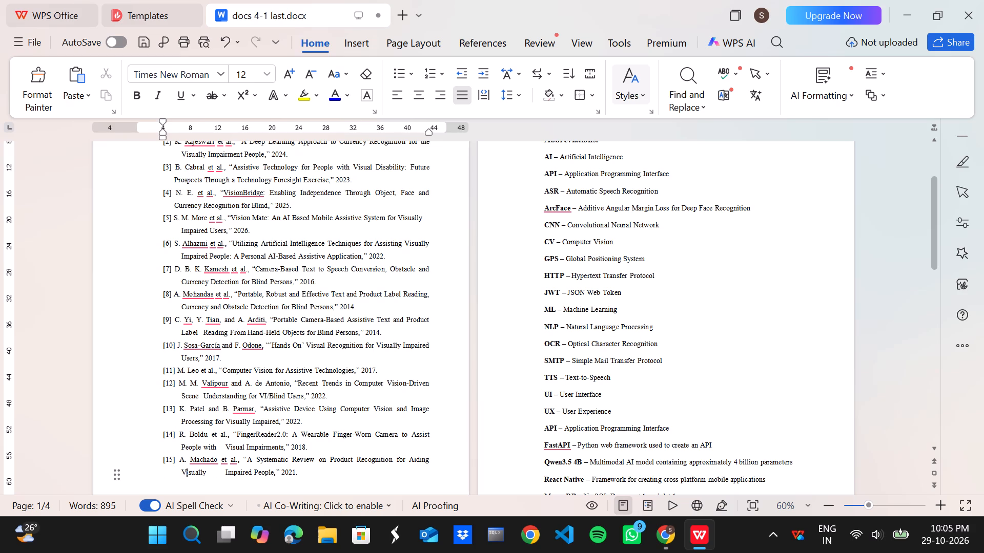
{"action": "key", "text": "Left"}
{"action": "key", "text": "Left"}
{"action": "key", "text": "Left"}
{"action": "key", "text": "BackSpace"}
{"action": "key", "text": "ctrl+s"}
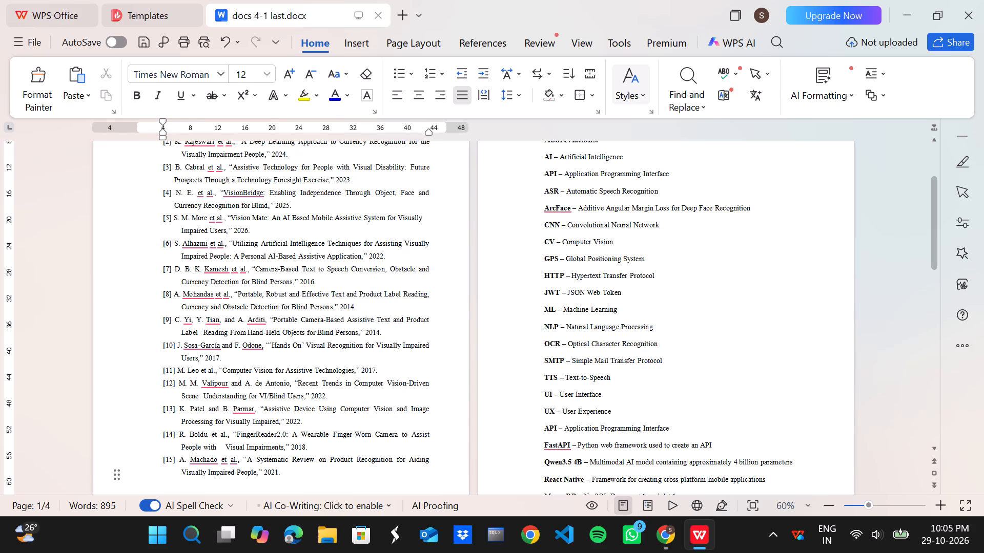
Look over the tidied reference list and the appendix and glossary pages of the document.
{"action": "scroll", "coordinate": [402, 400], "scroll_direction": "up", "scroll_amount": 2}
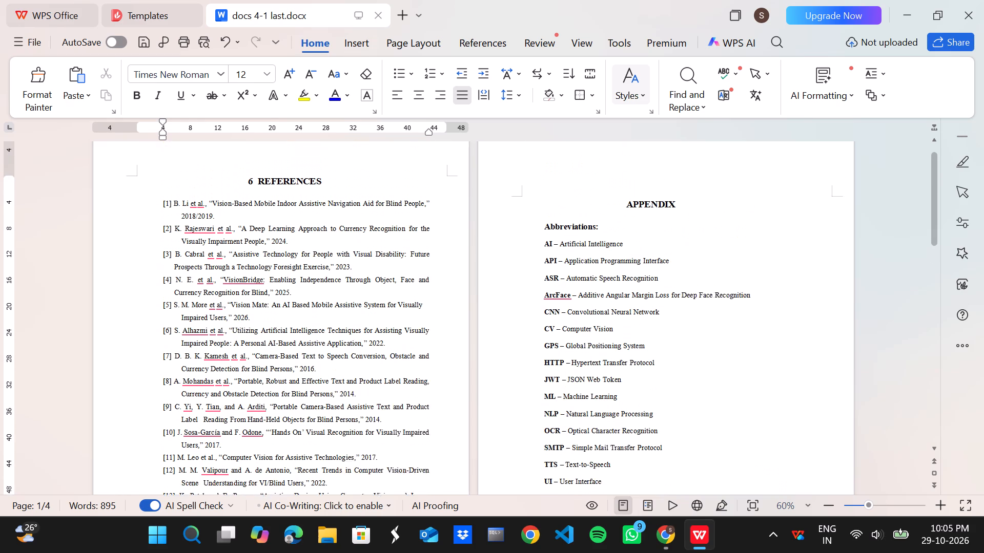
{"action": "scroll", "coordinate": [402, 400], "scroll_direction": "up", "scroll_amount": 5}
{"action": "scroll", "coordinate": [402, 400], "scroll_direction": "down", "scroll_amount": 13}
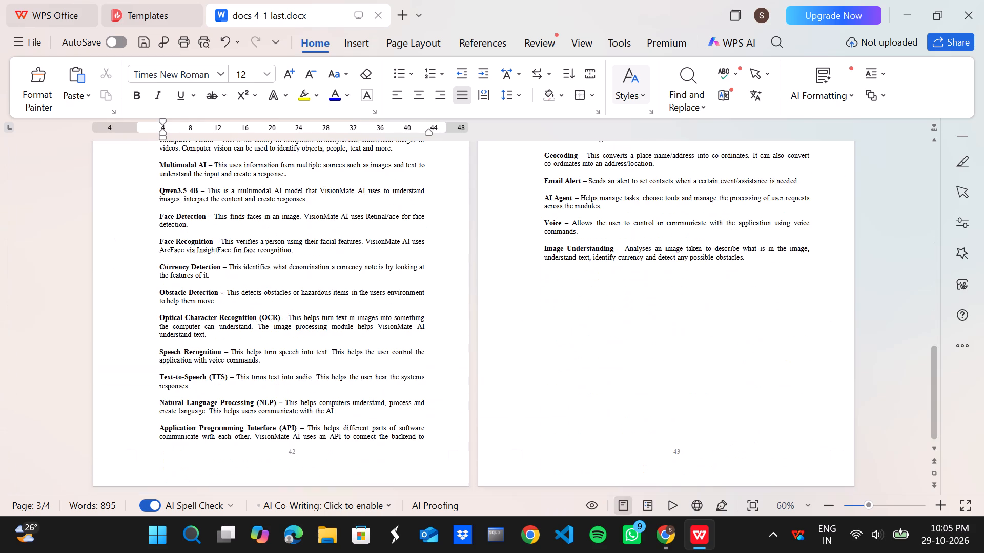
{"action": "scroll", "coordinate": [402, 400], "scroll_direction": "up", "scroll_amount": 2}
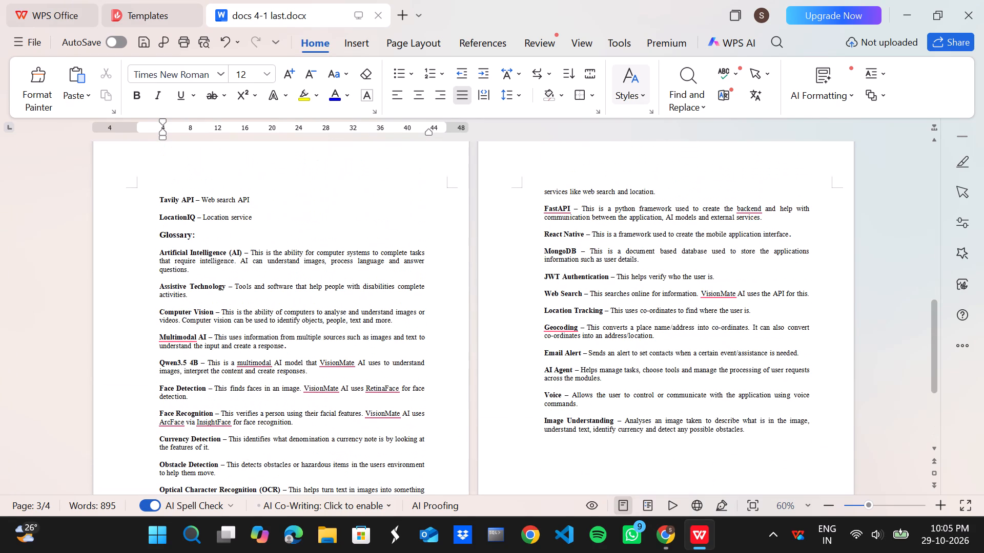
Save docs 4-1 last, export pages 1 to 4 as a PDF in the source folder, replacing the existing PDF, and close WPS Office.
{"action": "key", "text": "ctrl+s"}
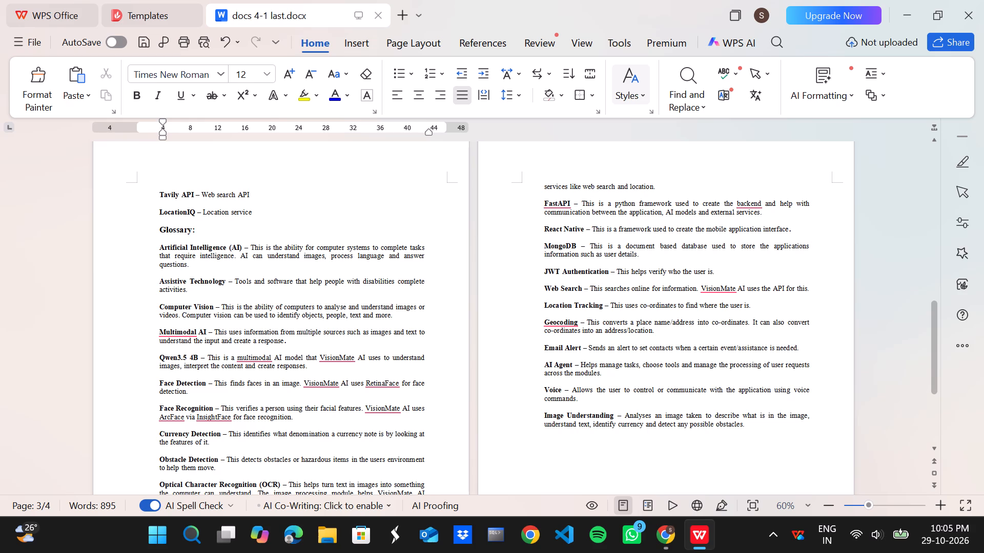
{"action": "key", "text": "ctrl+s"}
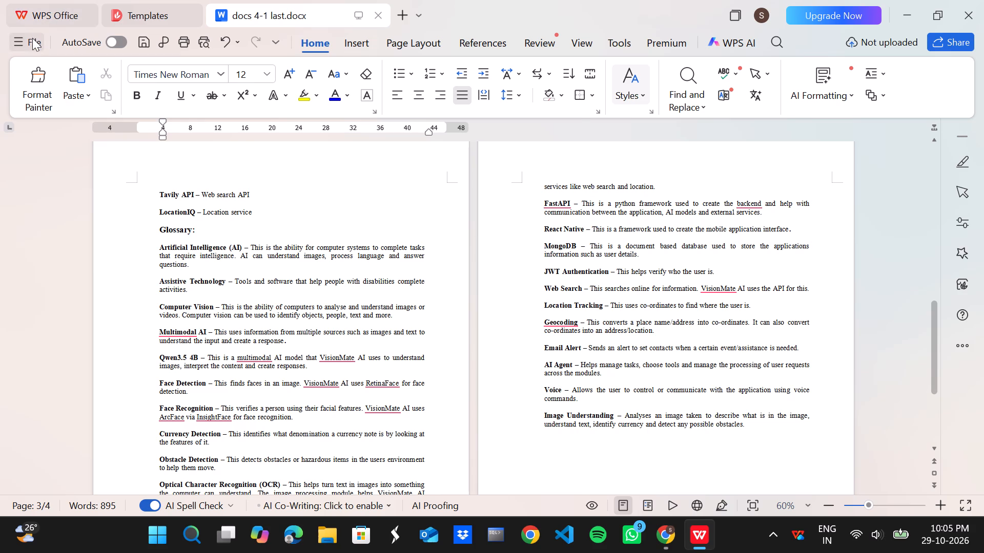
{"action": "left_click", "coordinate": [32, 38]}
{"action": "left_click", "coordinate": [66, 244]}
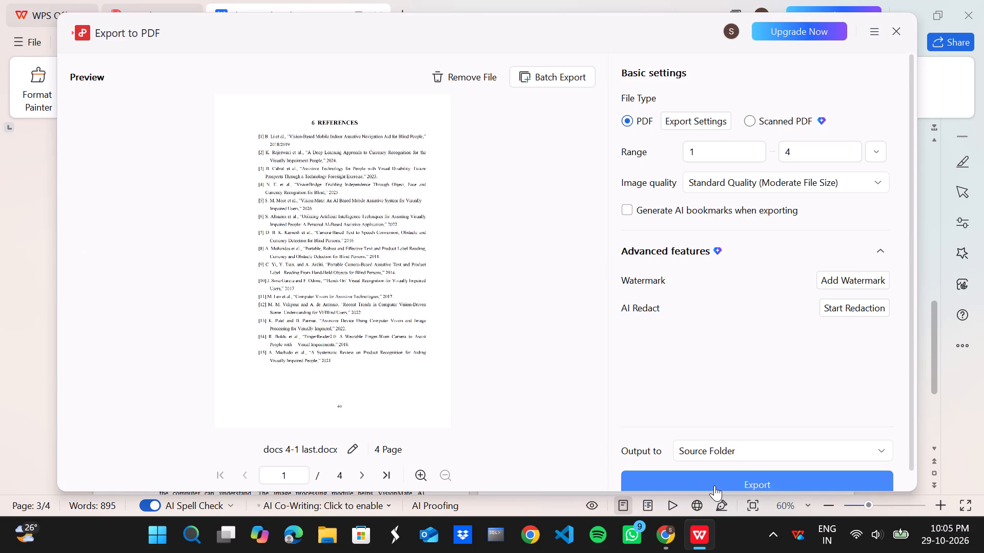
{"action": "left_click", "coordinate": [714, 485]}
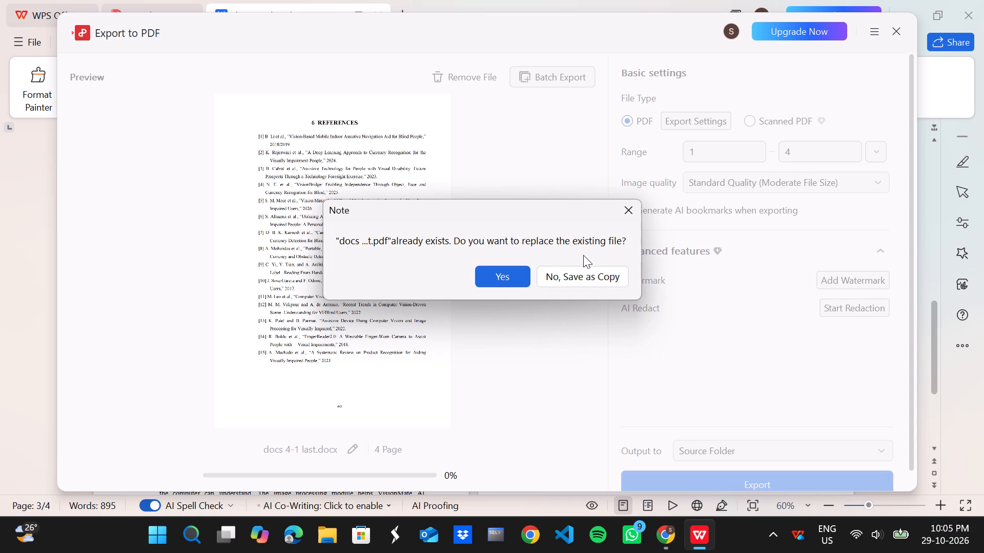
{"action": "left_click", "coordinate": [500, 280]}
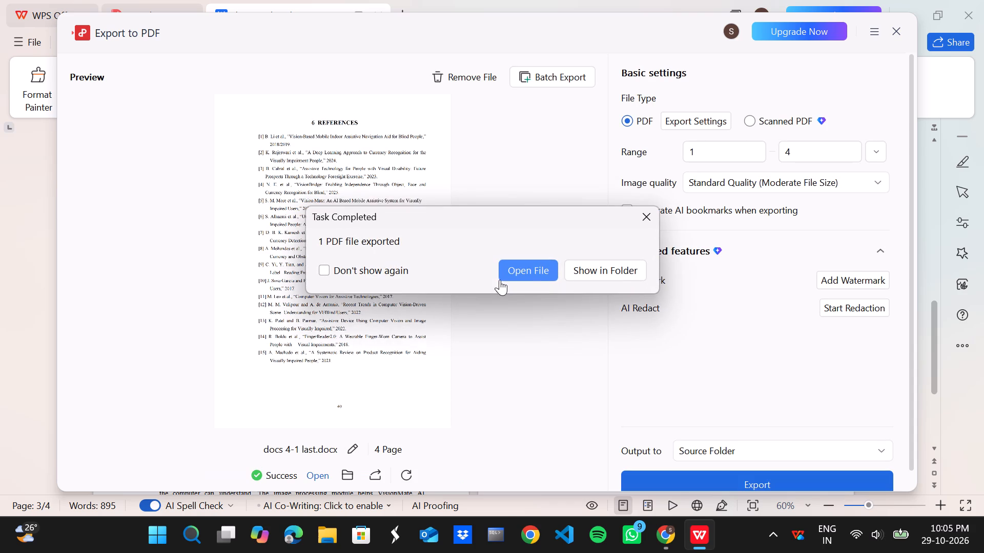
{"action": "left_click", "coordinate": [649, 222]}
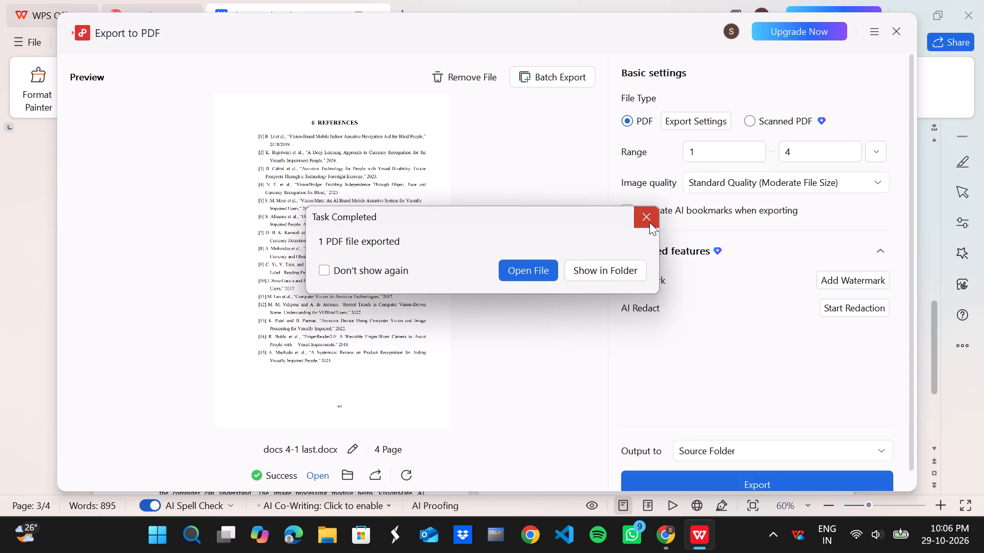
{"action": "left_click", "coordinate": [888, 27]}
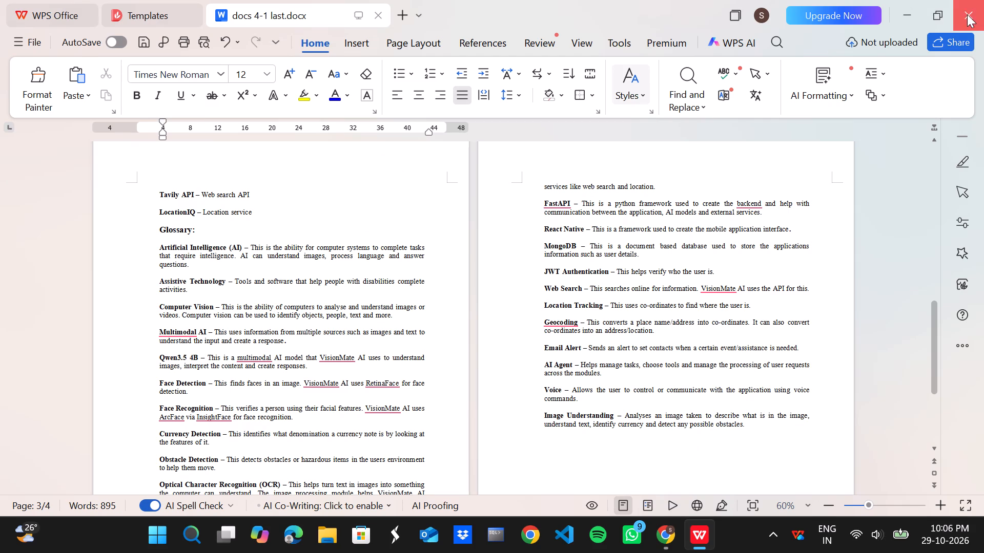
{"action": "left_click", "coordinate": [967, 14]}
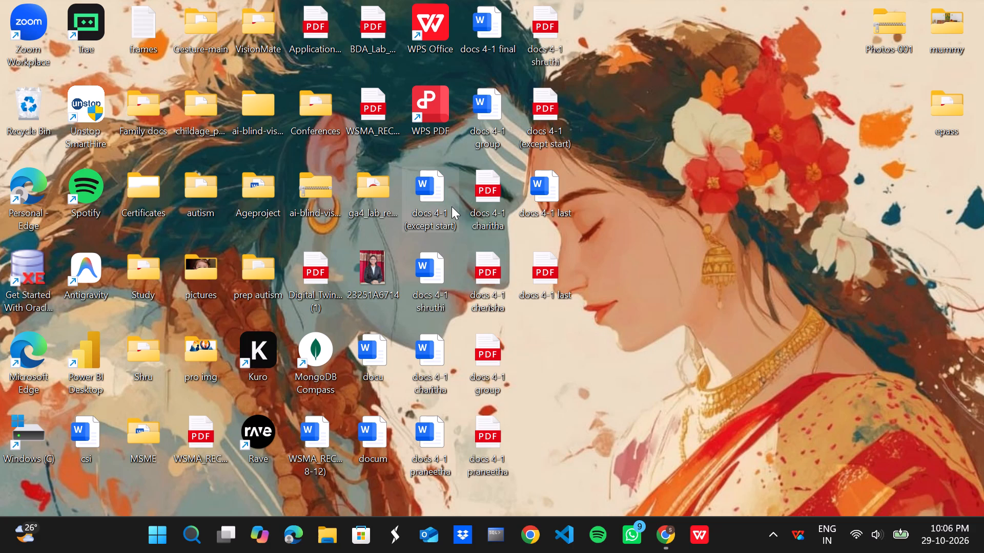
Open the desktop PDF docs 4-1 (except start) in a reduced window and move it clear of the docs 4-1 group file.
{"action": "double_click", "coordinate": [546, 133]}
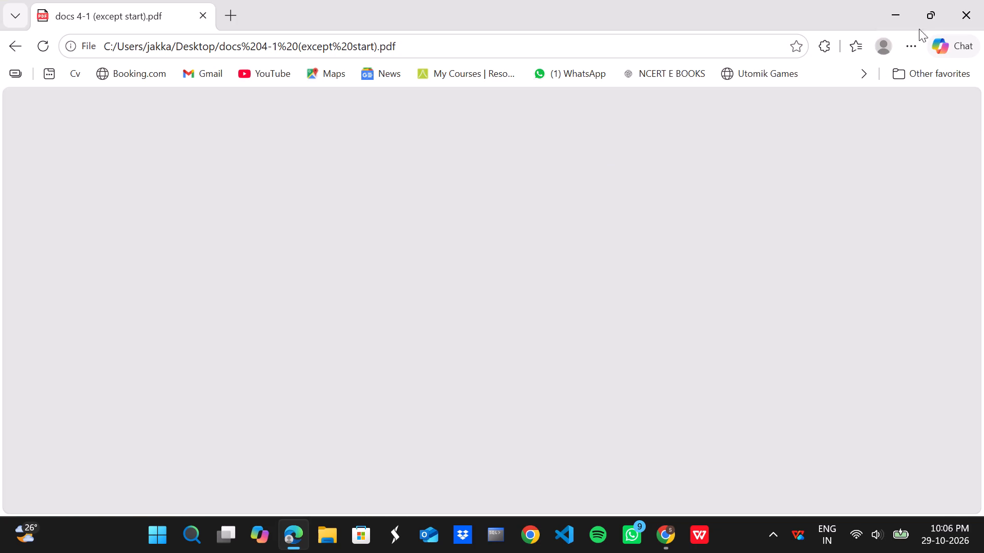
{"action": "left_click", "coordinate": [926, 10]}
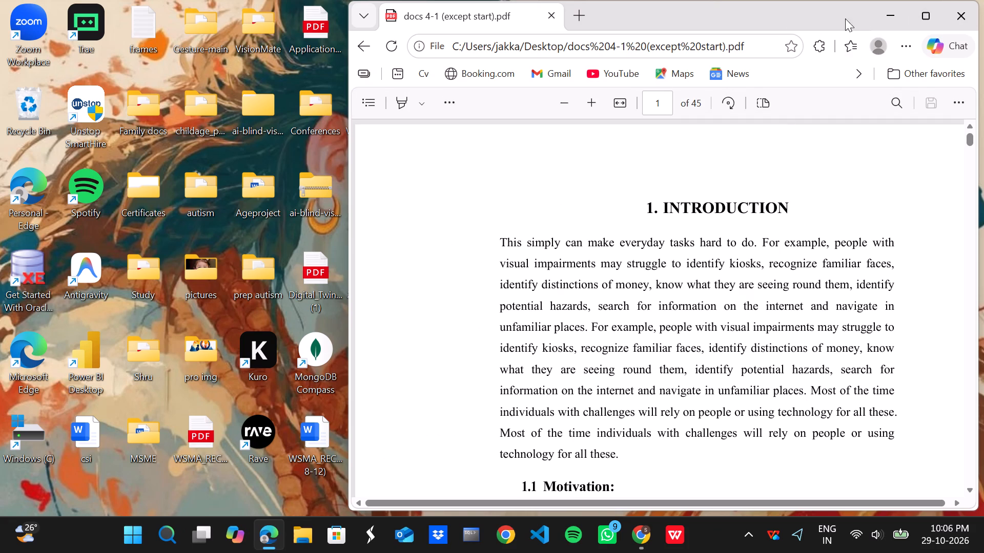
{"action": "left_click", "coordinate": [920, 18]}
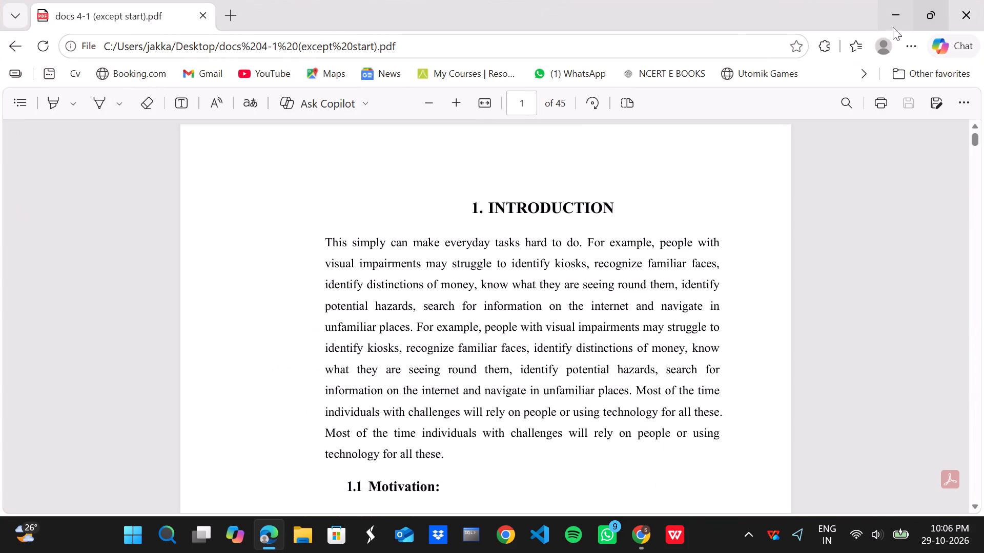
{"action": "left_click", "coordinate": [923, 14]}
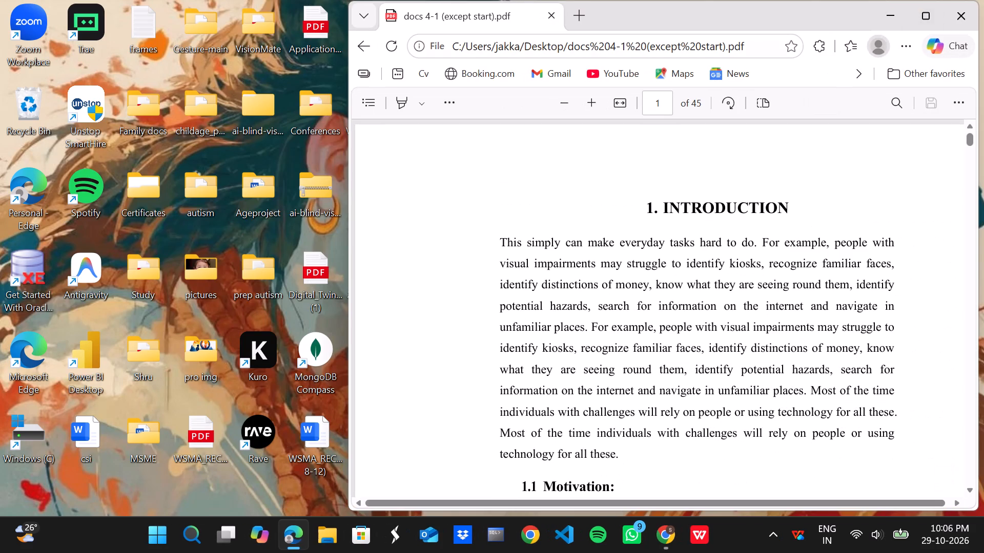
{"action": "left_click_drag", "start_coordinate": [710, 10], "coordinate": [736, 187]}
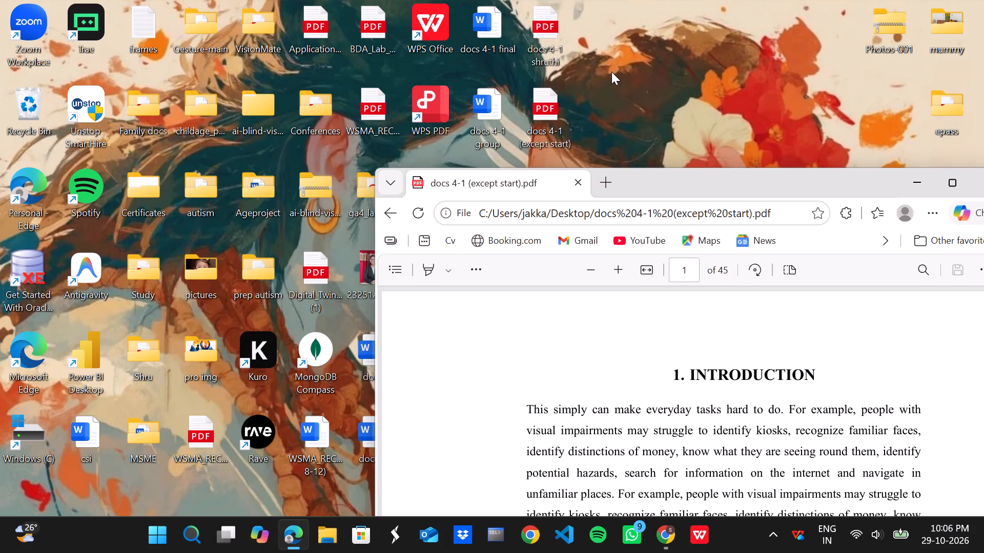
Open the desktop document docs 4-1 group, tile it half and half with the PDF, and zoom it out to 72%.
{"action": "double_click", "coordinate": [503, 116]}
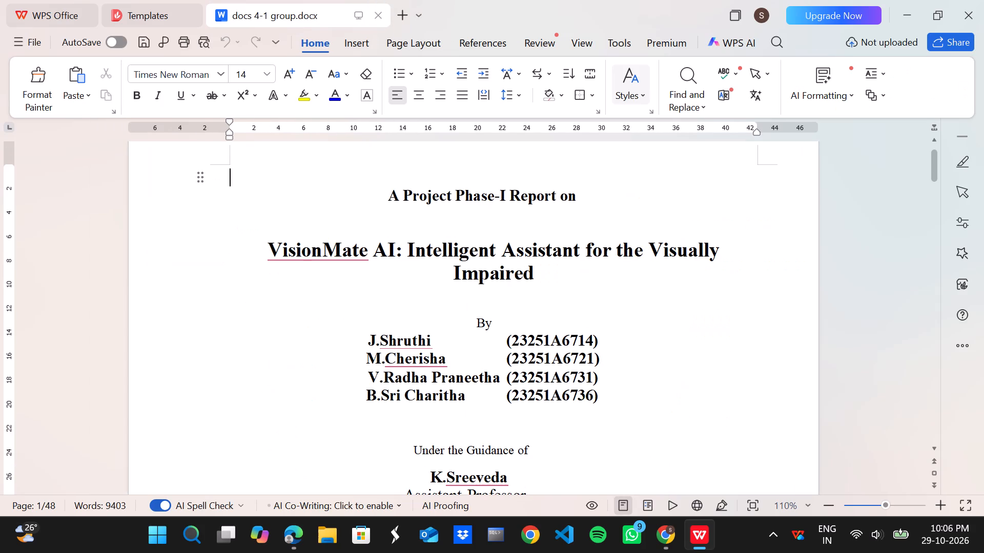
{"action": "left_click", "coordinate": [928, 14]}
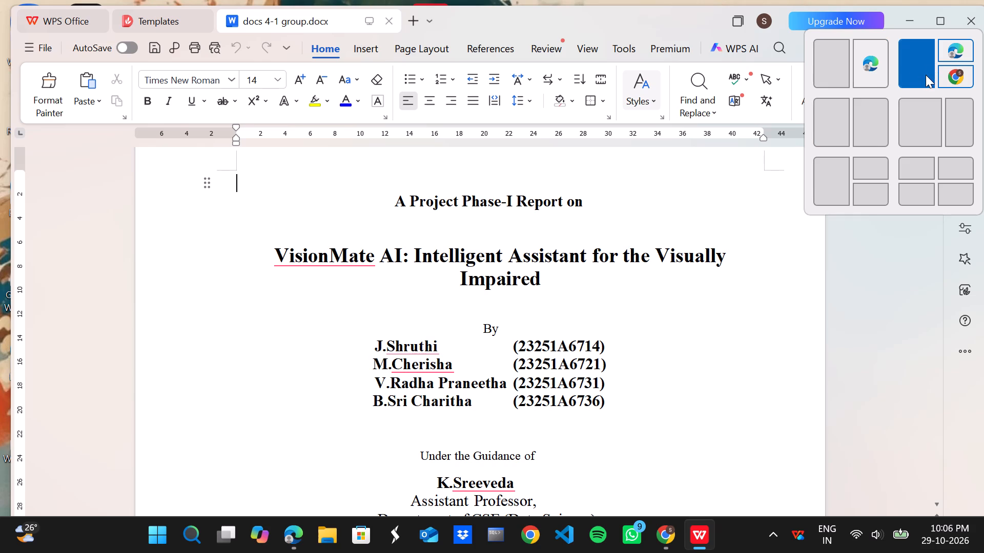
{"action": "left_click", "coordinate": [843, 72]}
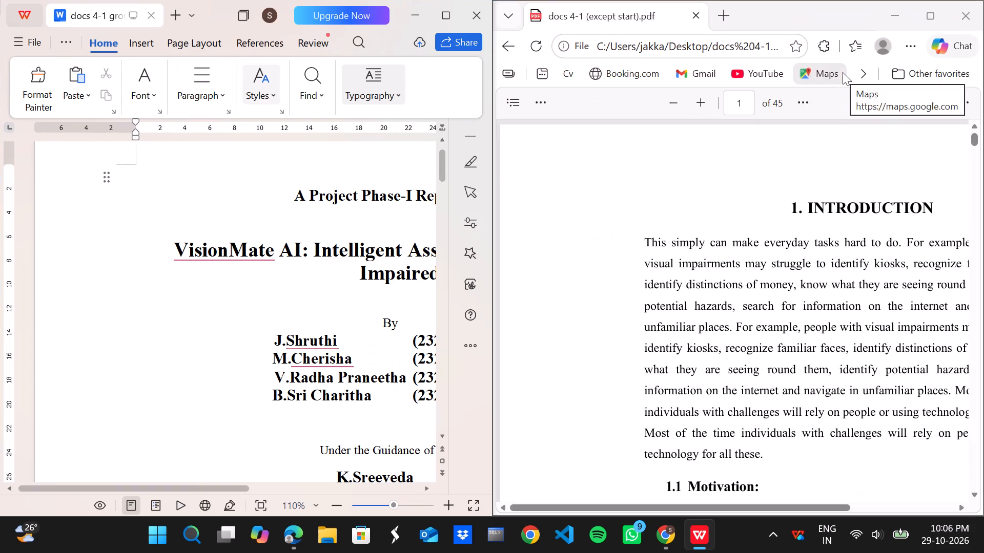
{"action": "scroll", "coordinate": [317, 236], "scroll_direction": "left", "scroll_amount": 2}
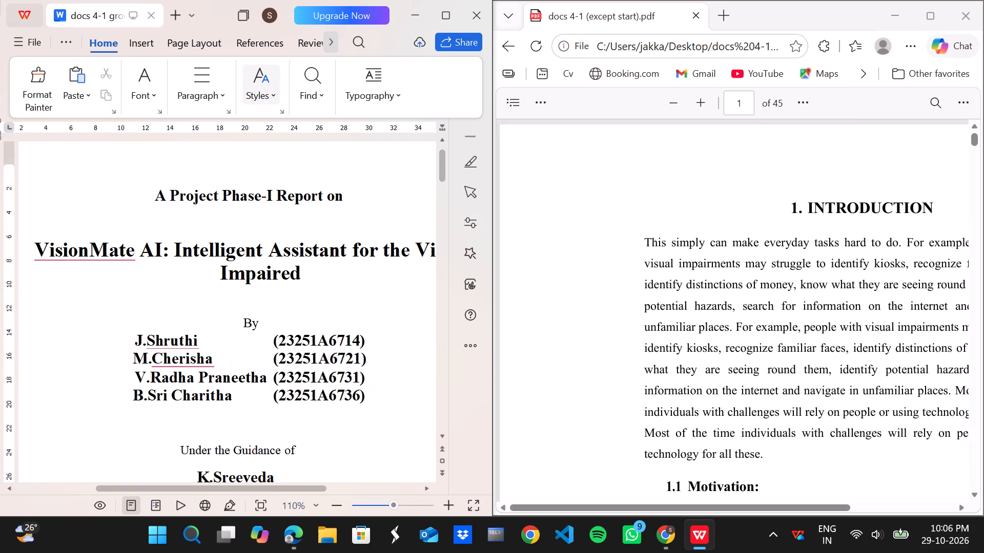
{"action": "scroll", "coordinate": [317, 236], "scroll_direction": "down", "scroll_amount": 2}
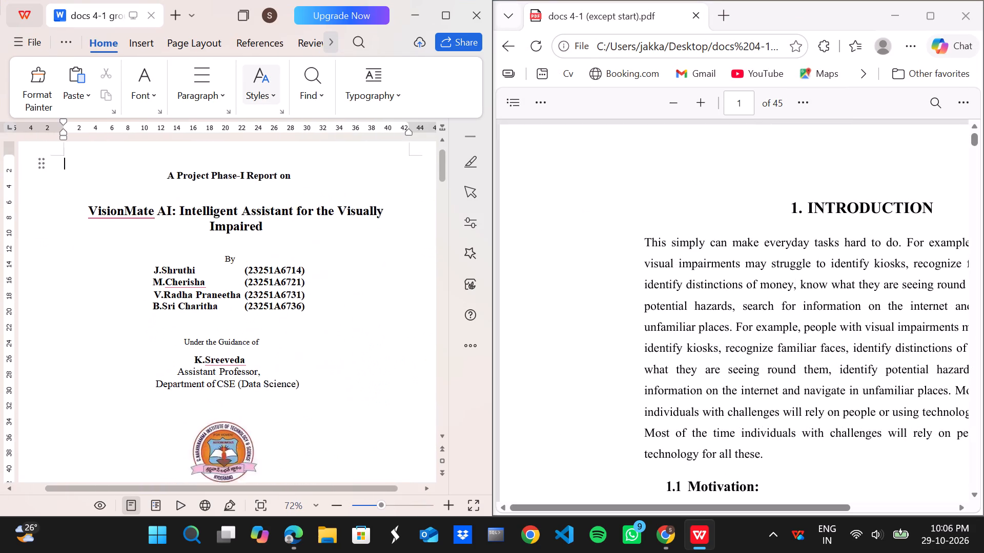
{"action": "scroll", "coordinate": [317, 236], "scroll_direction": "down", "scroll_amount": 10}
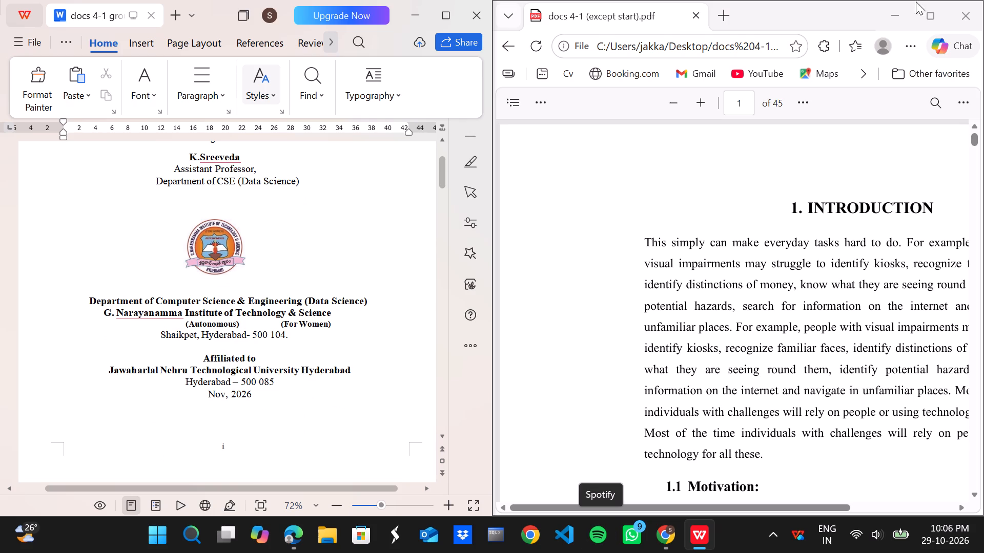
Search the computer for the Kuro app and launch it.
{"action": "left_click", "coordinate": [206, 531]}
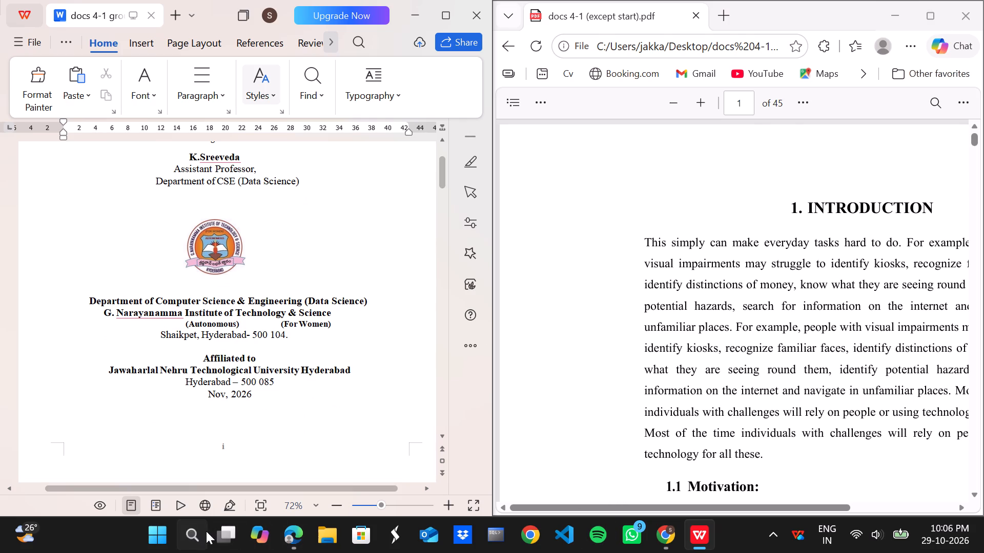
{"action": "type", "text": "kue"}
{"action": "key", "text": "BackSpace"}
{"action": "key", "text": "r"}
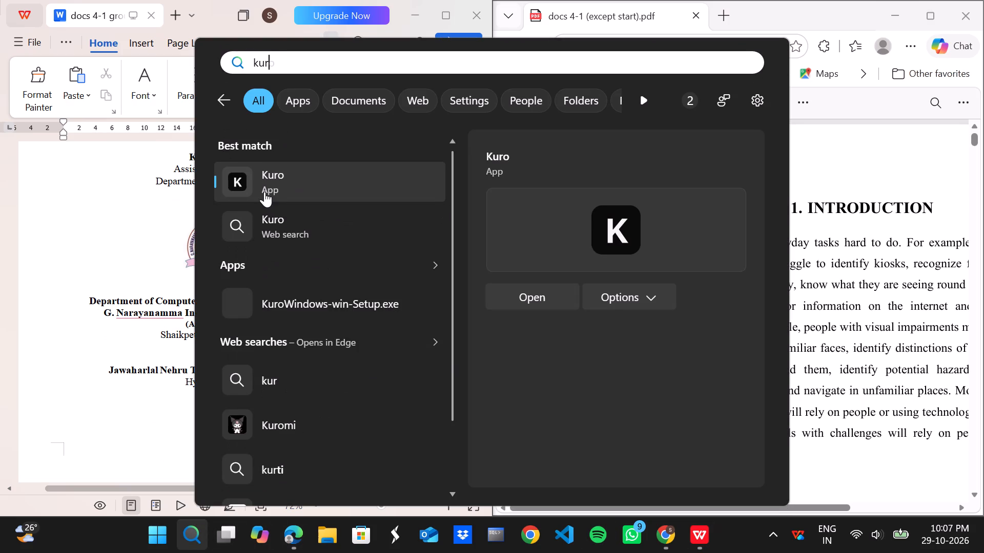
{"action": "left_click", "coordinate": [273, 196]}
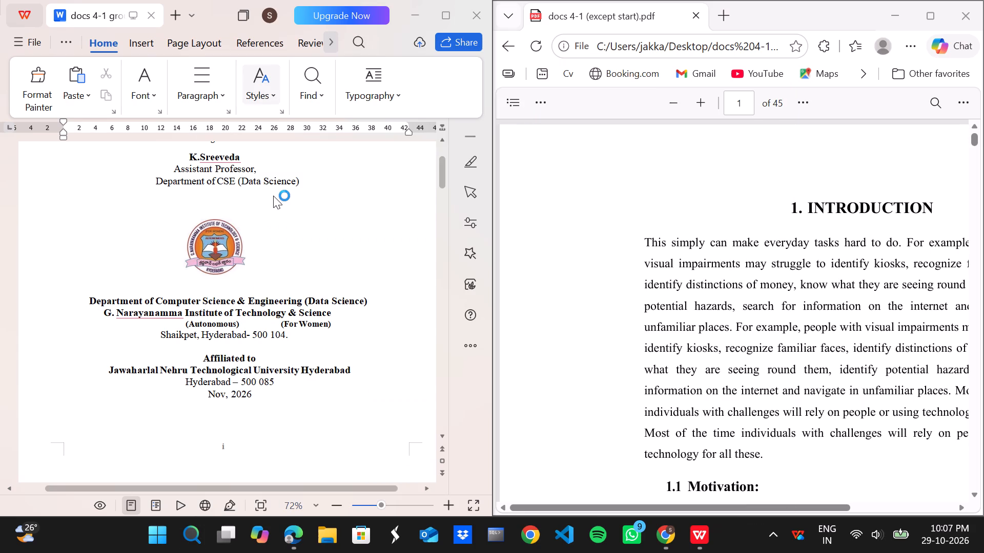
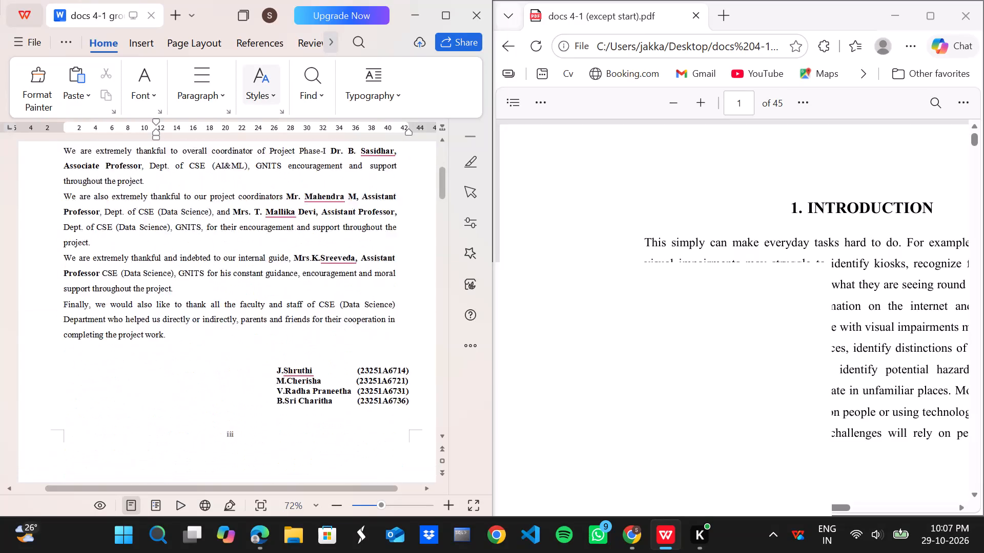
Bring up the table of contents page of docs 4-1 group beside the first page of the PDF.
{"action": "scroll", "coordinate": [348, 389], "scroll_direction": "down", "scroll_amount": 6}
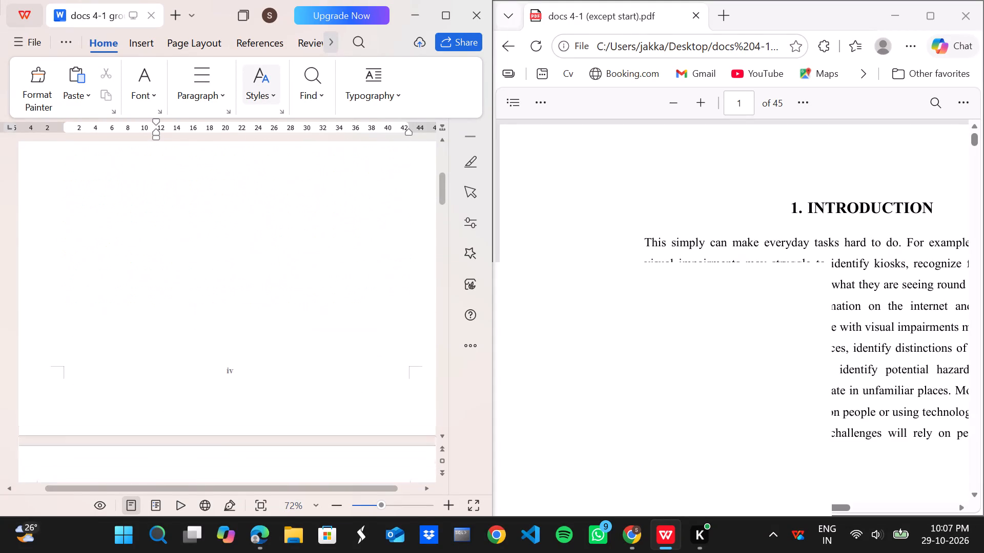
{"action": "scroll", "coordinate": [348, 389], "scroll_direction": "down", "scroll_amount": 4}
{"action": "scroll", "coordinate": [348, 389], "scroll_direction": "up", "scroll_amount": 2}
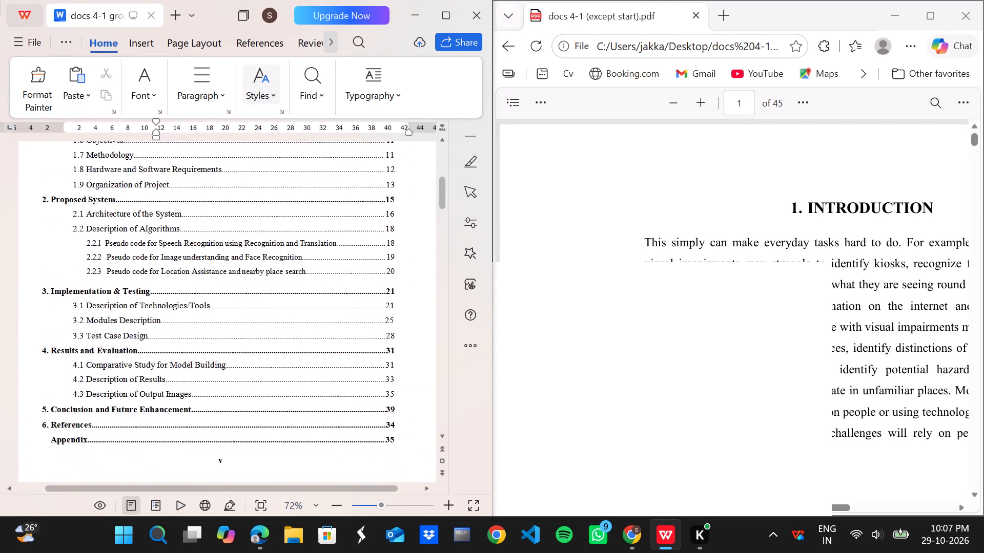
{"action": "scroll", "coordinate": [348, 389], "scroll_direction": "up", "scroll_amount": 3}
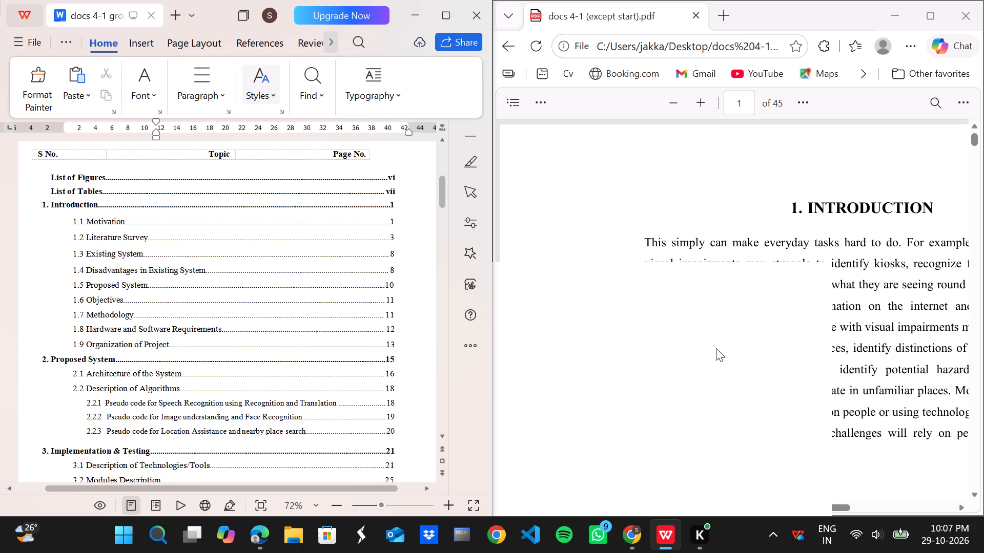
{"action": "left_click", "coordinate": [672, 184]}
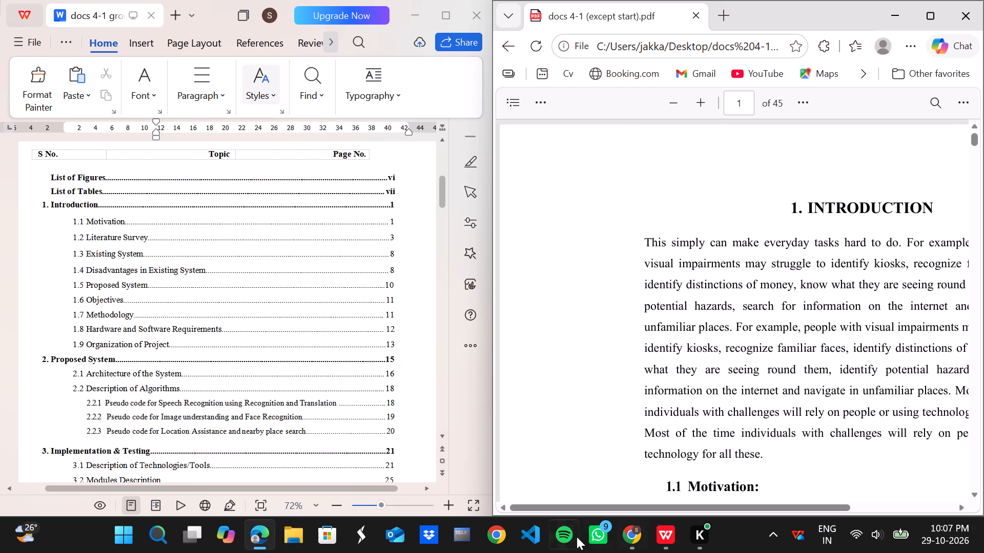
Switch to Spotify and start playing ocean eyes by Billie Eilish.
{"action": "left_click", "coordinate": [569, 535]}
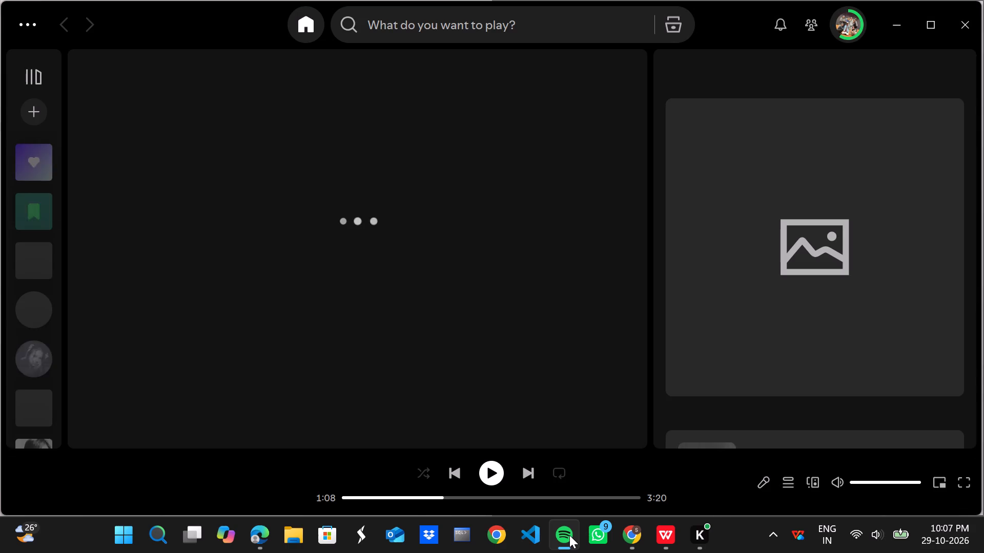
{"action": "left_click", "coordinate": [493, 478]}
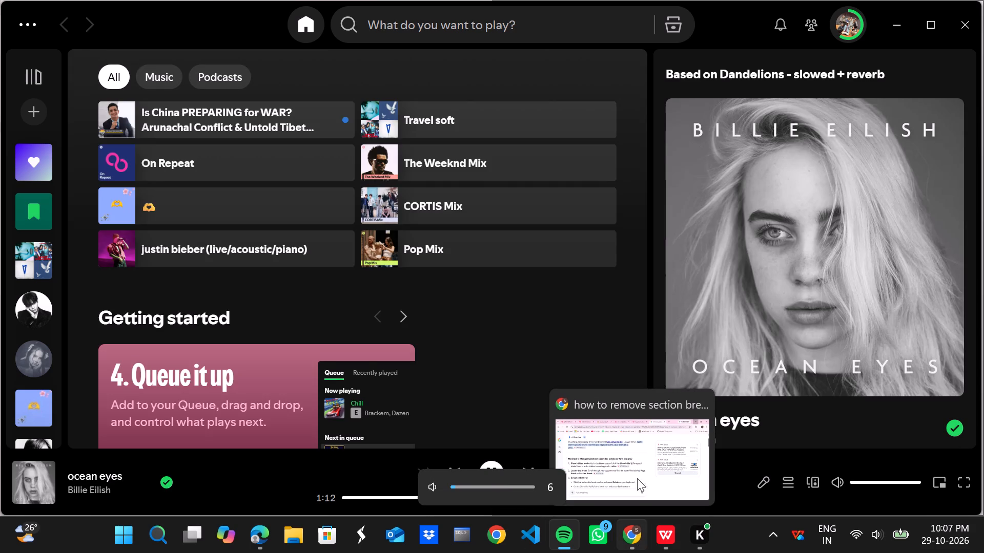
Return to the side-by-side PDF and docs 4-1 group, and set the contents page number of 1.2 Literature Survey to 2.
{"action": "left_click", "coordinate": [636, 466]}
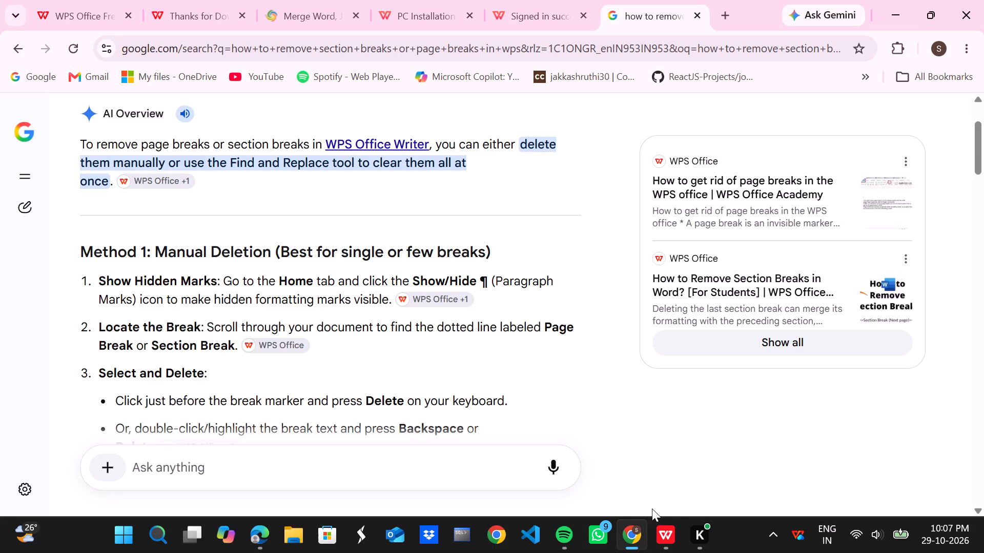
{"action": "left_click", "coordinate": [266, 540]}
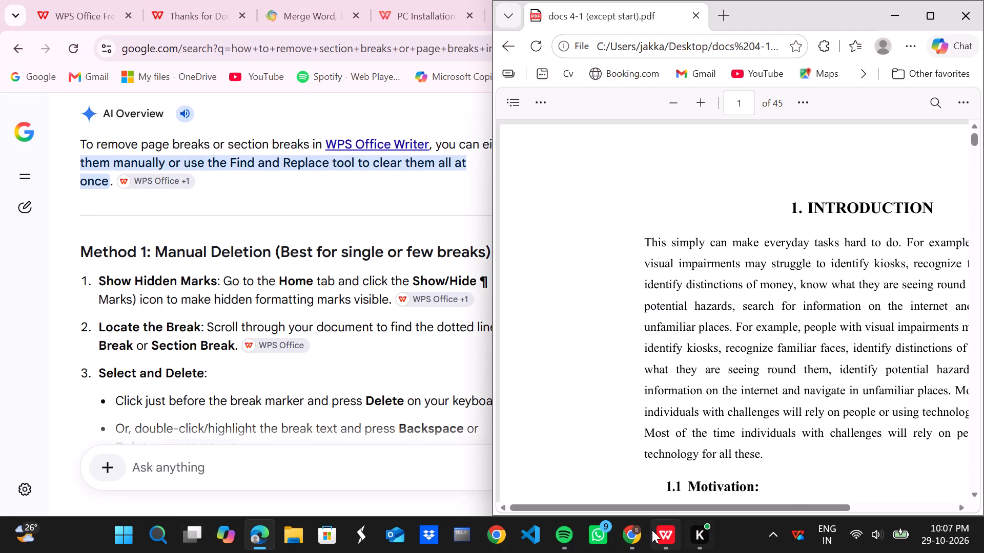
{"action": "left_click", "coordinate": [659, 533]}
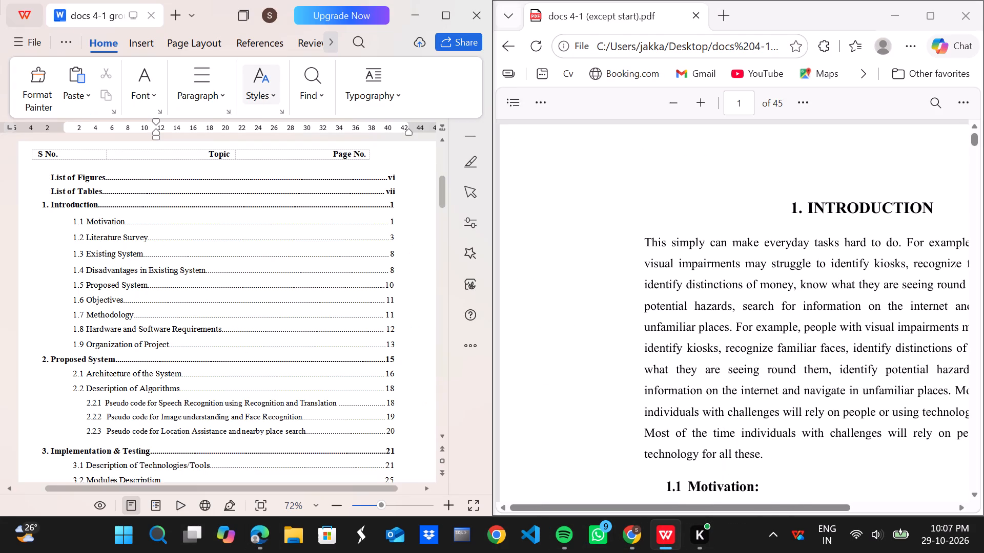
{"action": "scroll", "coordinate": [743, 312], "scroll_direction": "left", "scroll_amount": 2}
{"action": "scroll", "coordinate": [743, 312], "scroll_direction": "down", "scroll_amount": 2}
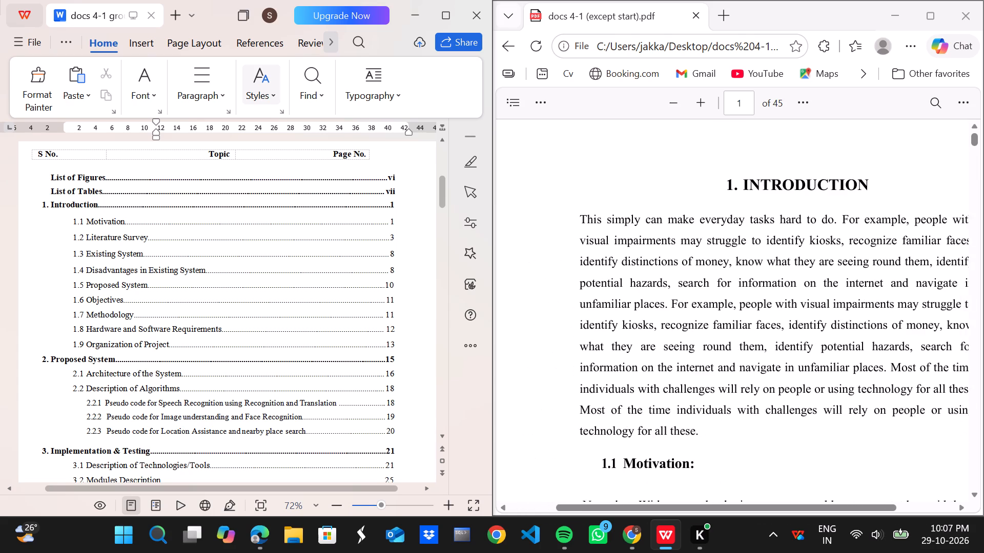
{"action": "scroll", "coordinate": [743, 312], "scroll_direction": "down", "scroll_amount": 5}
{"action": "scroll", "coordinate": [743, 312], "scroll_direction": "up", "scroll_amount": 1}
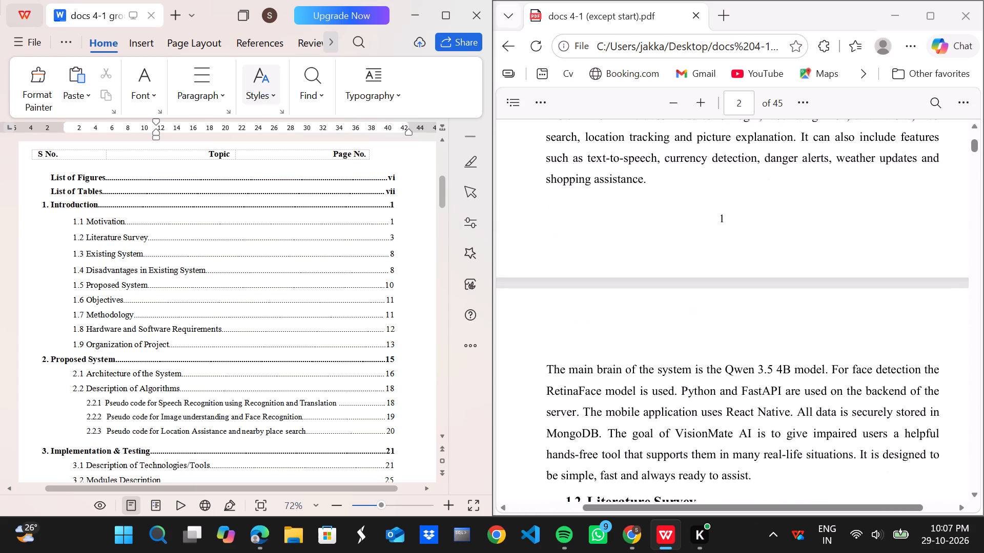
{"action": "scroll", "coordinate": [743, 312], "scroll_direction": "up", "scroll_amount": 1}
{"action": "scroll", "coordinate": [741, 322], "scroll_direction": "down", "scroll_amount": 9}
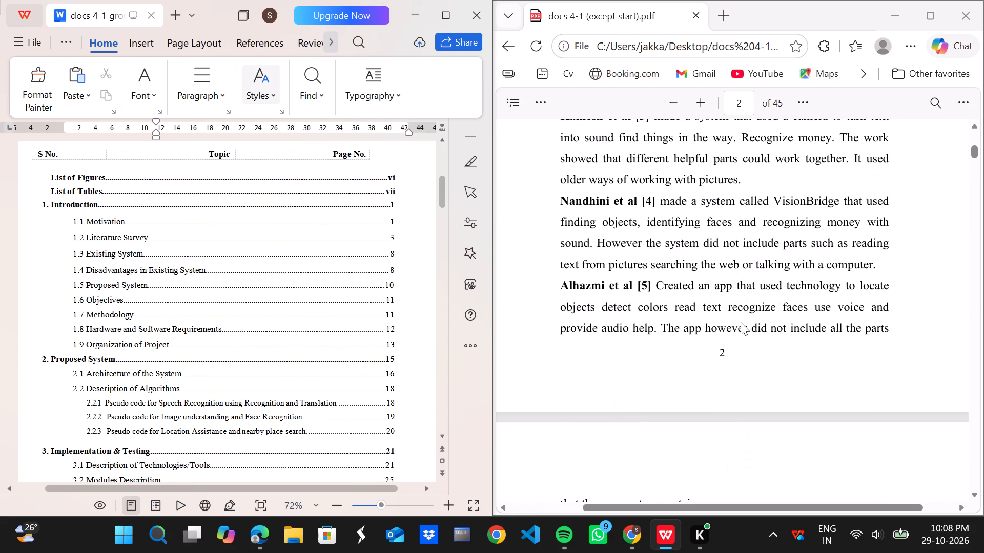
{"action": "left_click", "coordinate": [396, 235]}
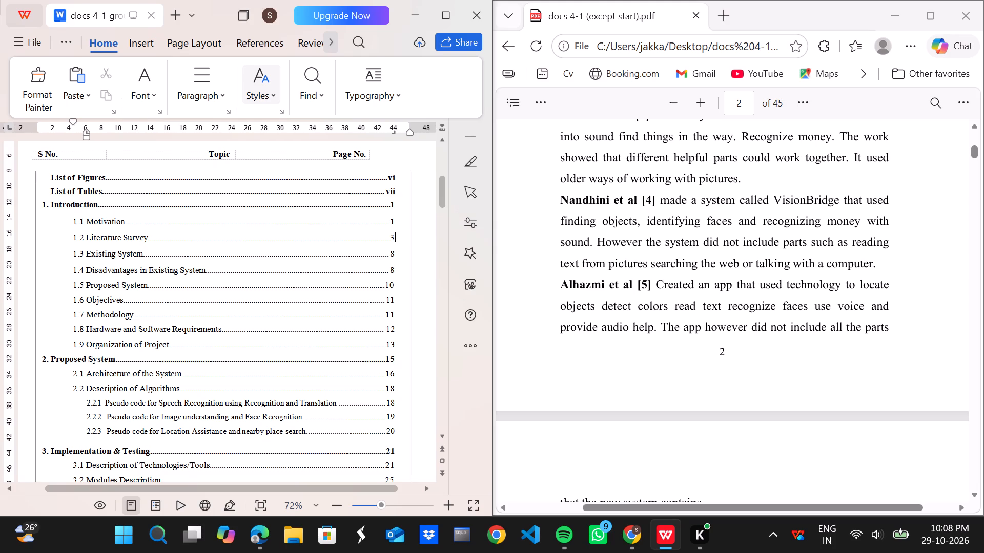
{"action": "key", "text": "BackSpace"}
{"action": "key", "text": "2"}
Check the Existing System section in the PDF and set the contents page number of 1.3 Existing System to 7.
{"action": "scroll", "coordinate": [624, 293], "scroll_direction": "down", "scroll_amount": 12}
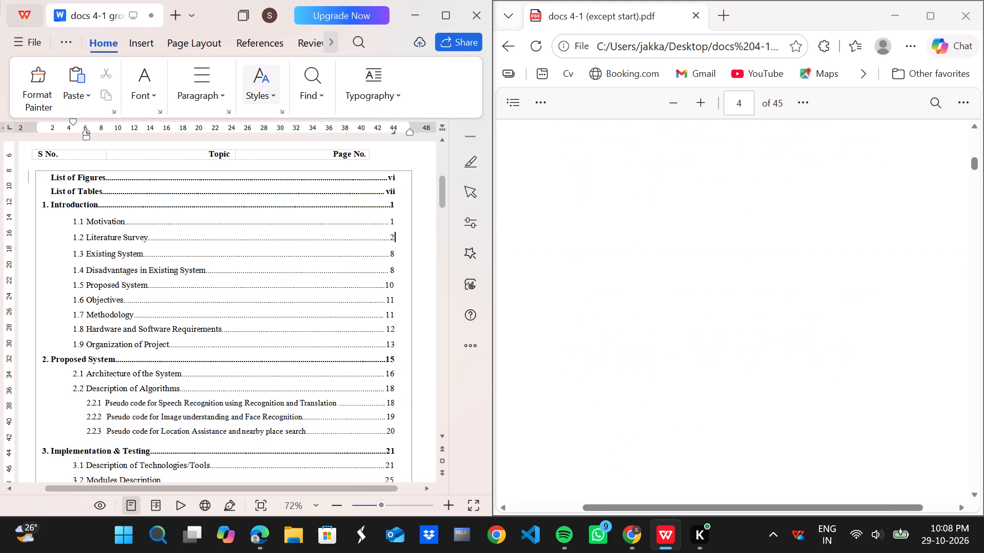
{"action": "scroll", "coordinate": [624, 293], "scroll_direction": "down", "scroll_amount": 14}
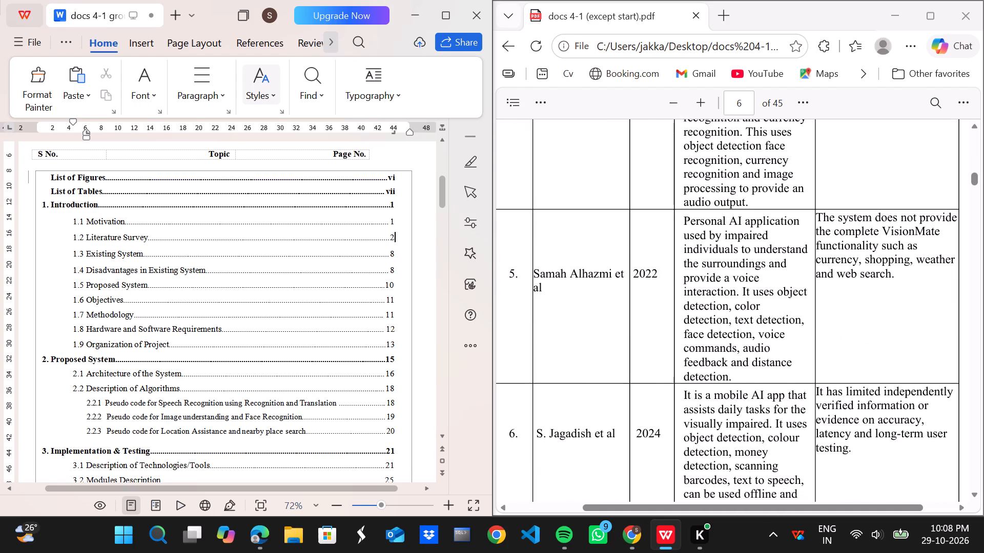
{"action": "scroll", "coordinate": [624, 293], "scroll_direction": "down", "scroll_amount": 3}
{"action": "scroll", "coordinate": [624, 293], "scroll_direction": "up", "scroll_amount": 5}
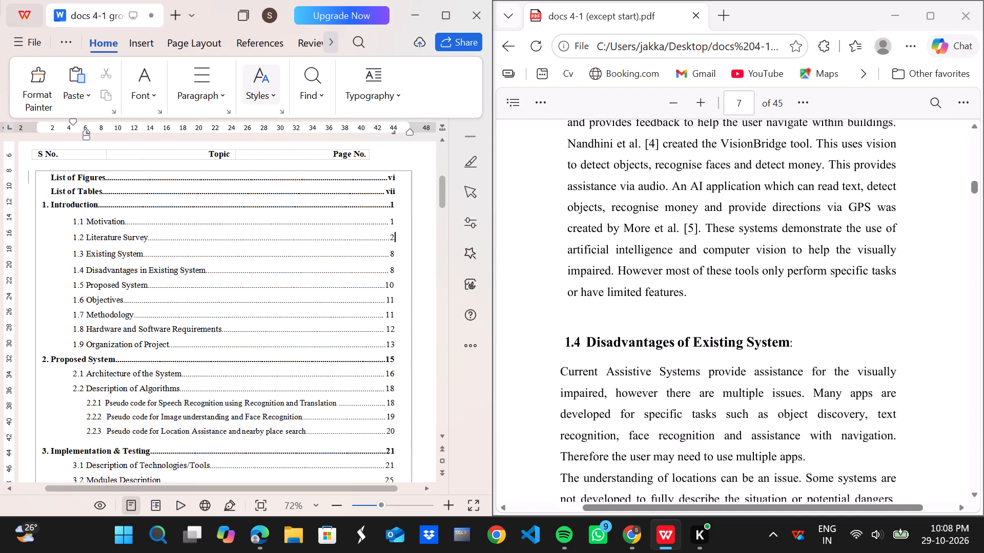
{"action": "scroll", "coordinate": [624, 293], "scroll_direction": "down", "scroll_amount": 1}
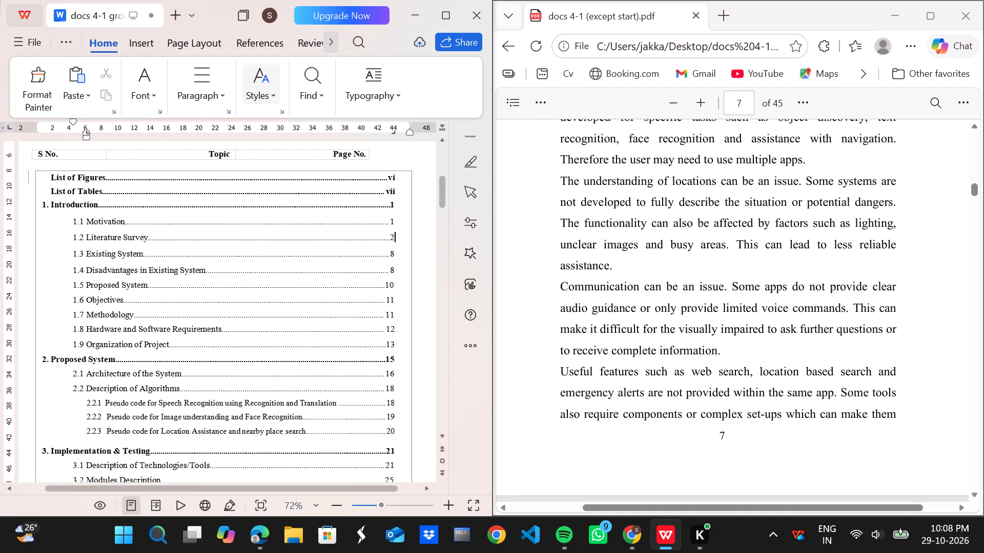
{"action": "left_click", "coordinate": [393, 254]}
{"action": "key", "text": "BackSpace"}
{"action": "key", "text": "7"}
Examine the PDF for the pages on which 1.5 Proposed System and 1.6 Objectives start.
{"action": "scroll", "coordinate": [599, 314], "scroll_direction": "down", "scroll_amount": 9}
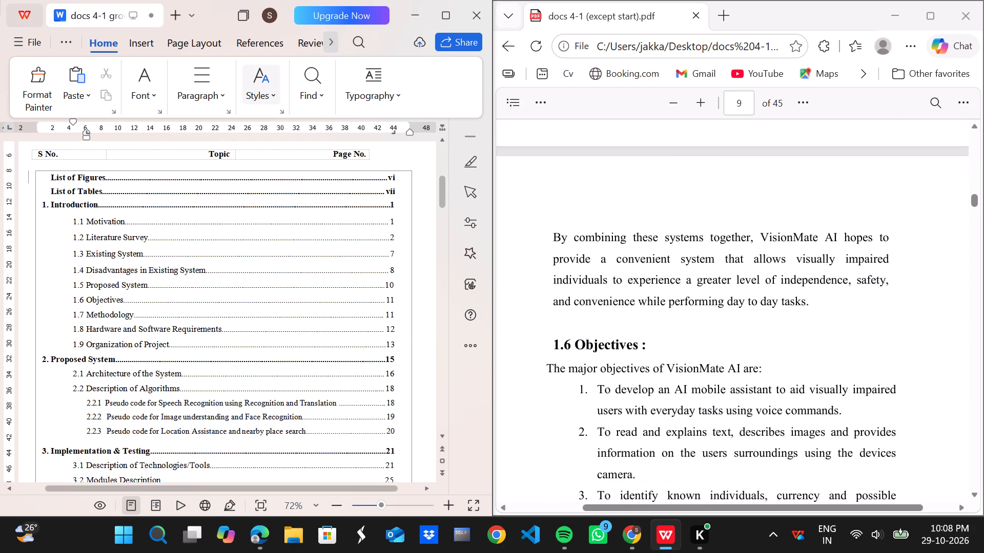
{"action": "scroll", "coordinate": [599, 314], "scroll_direction": "up", "scroll_amount": 10}
{"action": "scroll", "coordinate": [599, 314], "scroll_direction": "down", "scroll_amount": 1}
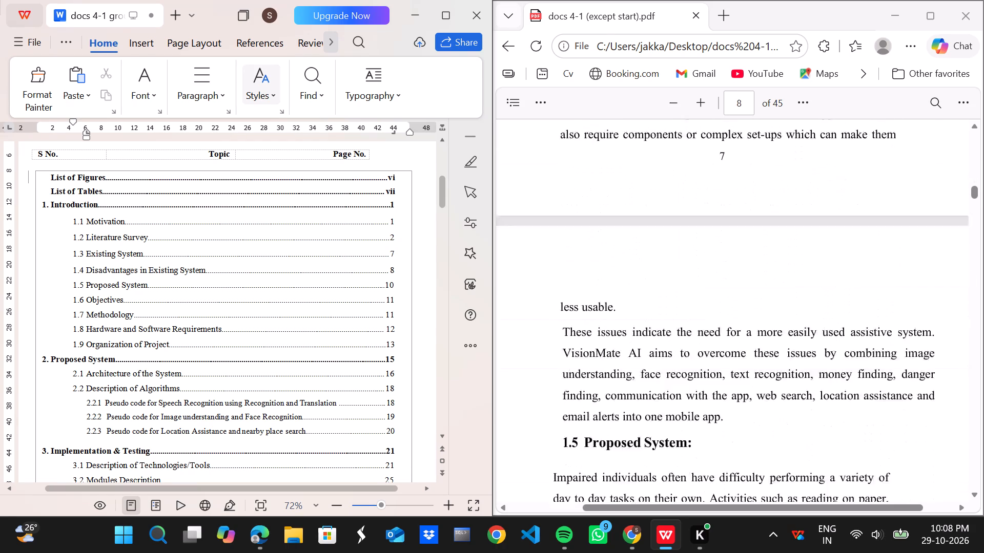
{"action": "scroll", "coordinate": [599, 314], "scroll_direction": "down", "scroll_amount": 2}
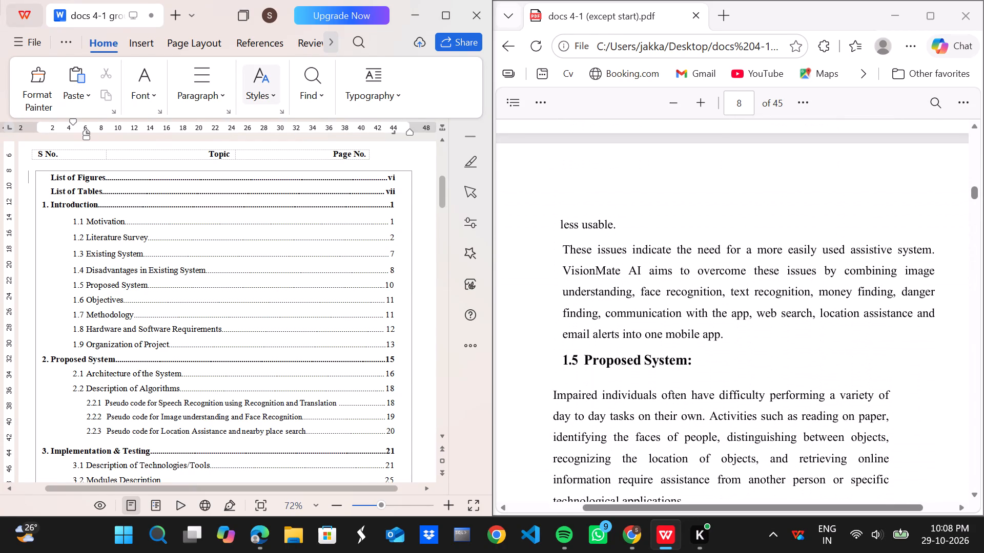
{"action": "scroll", "coordinate": [599, 314], "scroll_direction": "down", "scroll_amount": 1}
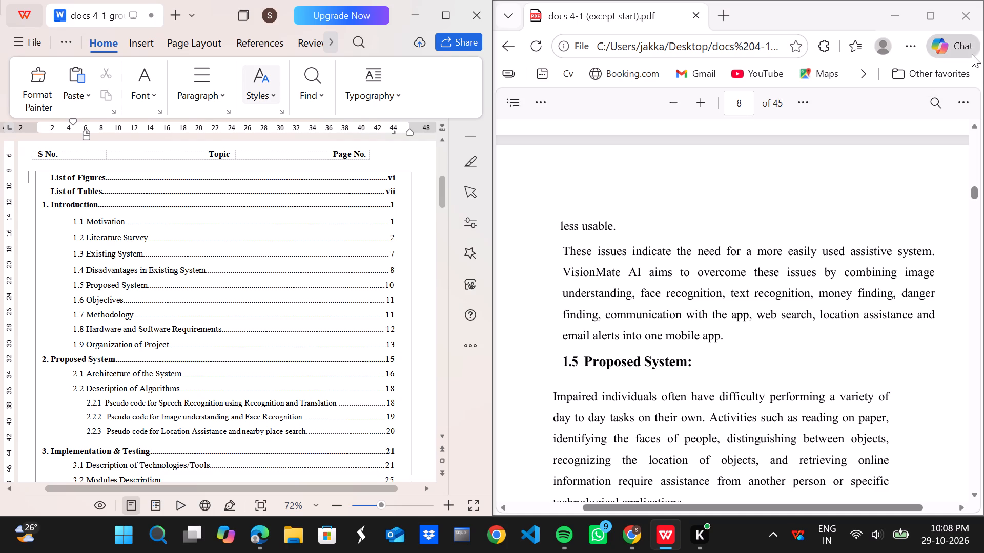
Close the docs 4-1 (except start) PDF window and minimise the docs 4-1 group and Chrome windows.
{"action": "left_click", "coordinate": [971, 20]}
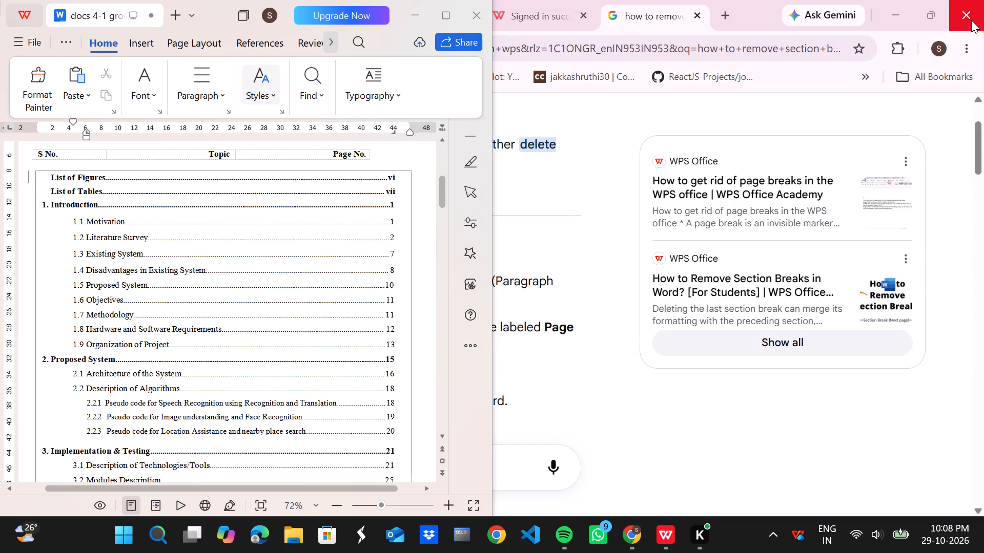
{"action": "left_click", "coordinate": [419, 22]}
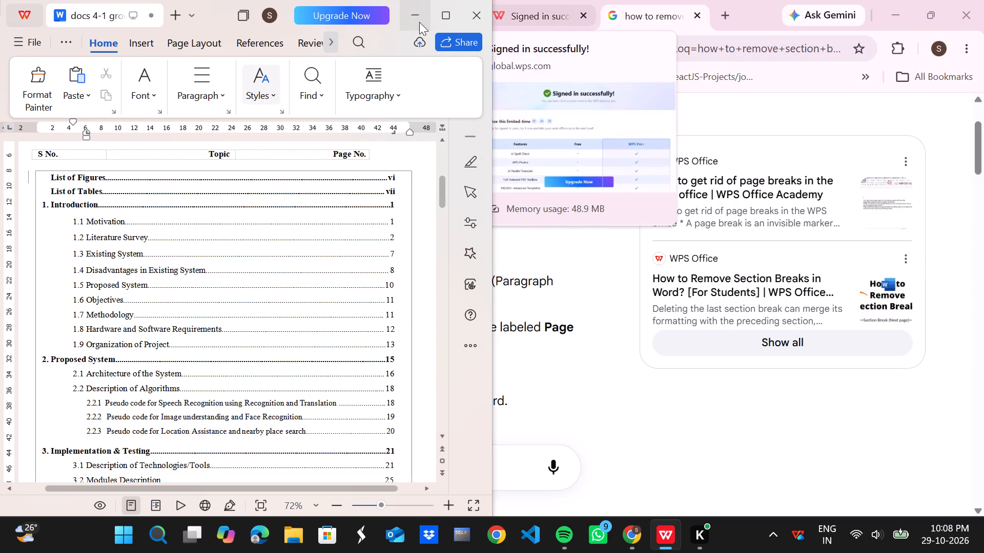
{"action": "left_click", "coordinate": [899, 5]}
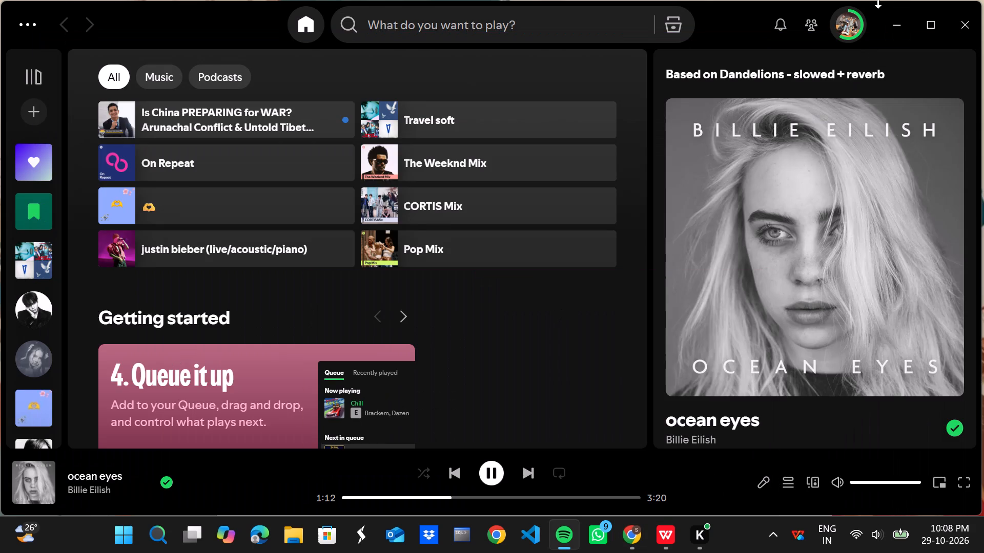
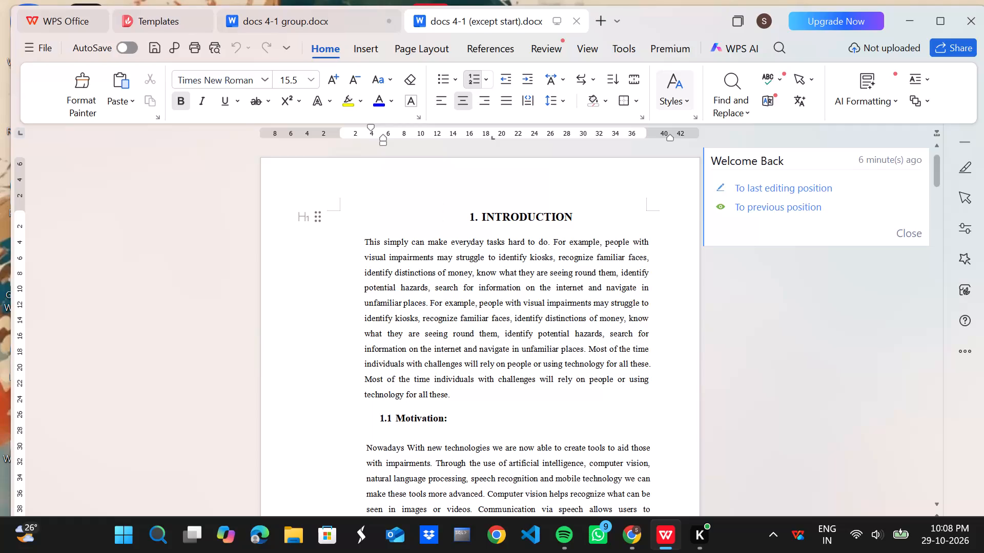
Move the right indent of the "These issues indicate" paragraph above 1.5 Proposed System to about 35 on the ruler, and save the document.
{"action": "scroll", "coordinate": [528, 299], "scroll_direction": "down", "scroll_amount": 3}
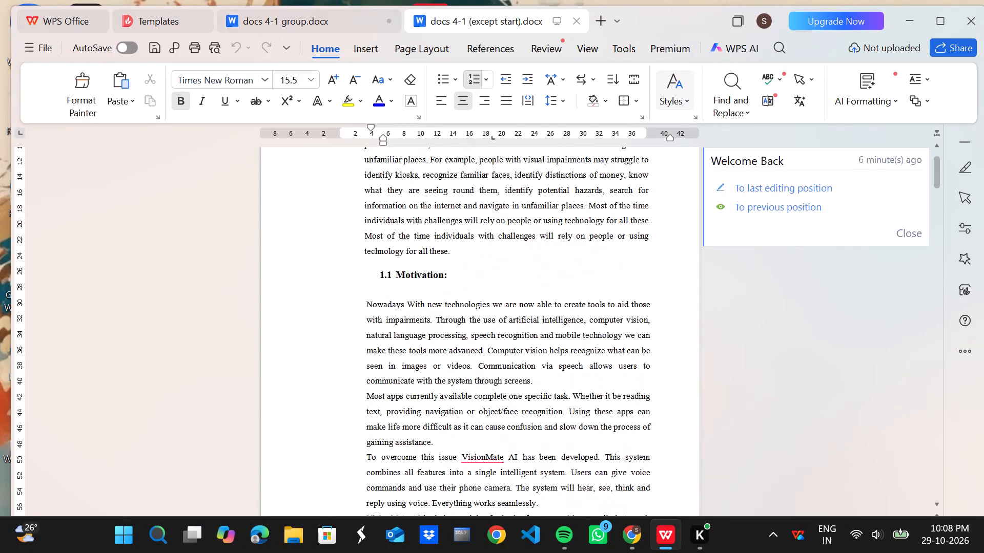
{"action": "scroll", "coordinate": [528, 299], "scroll_direction": "down", "scroll_amount": 6}
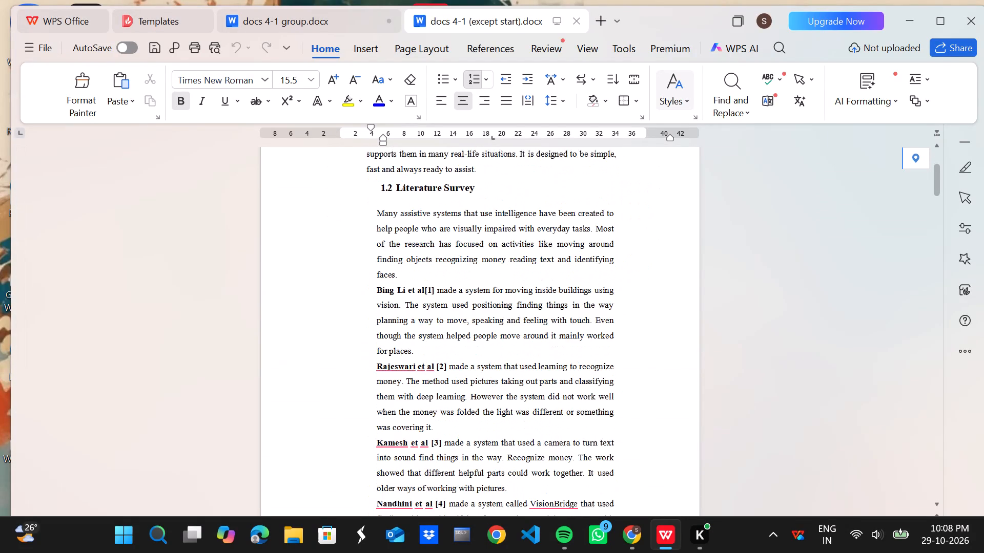
{"action": "scroll", "coordinate": [528, 299], "scroll_direction": "down", "scroll_amount": 6}
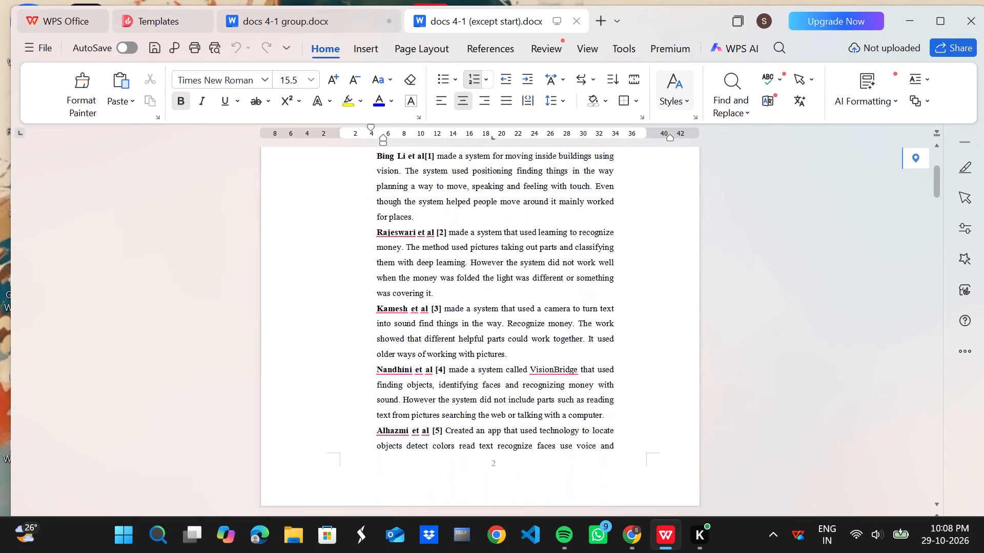
{"action": "scroll", "coordinate": [528, 299], "scroll_direction": "down", "scroll_amount": 13}
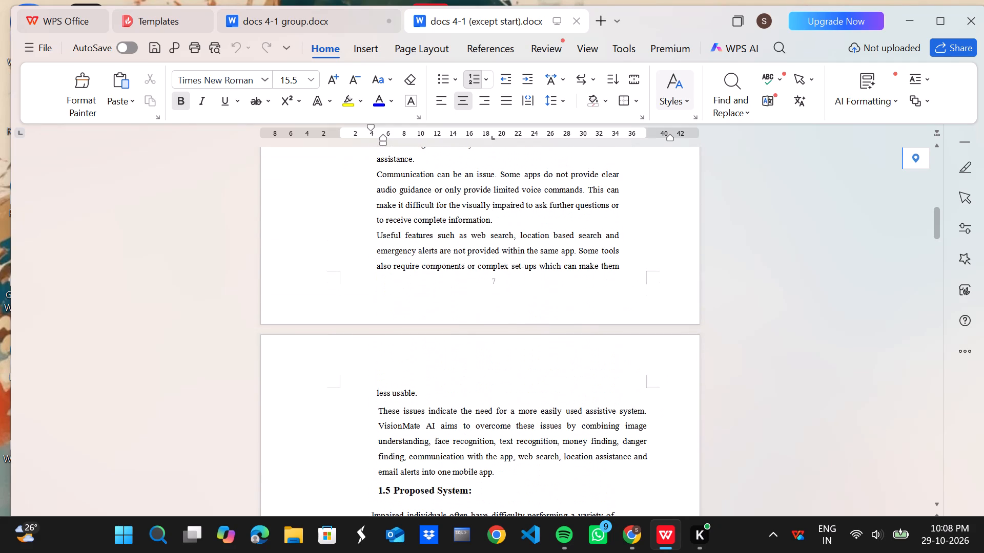
{"action": "scroll", "coordinate": [528, 299], "scroll_direction": "down", "scroll_amount": 1}
{"action": "left_click_drag", "start_coordinate": [378, 408], "coordinate": [492, 466]}
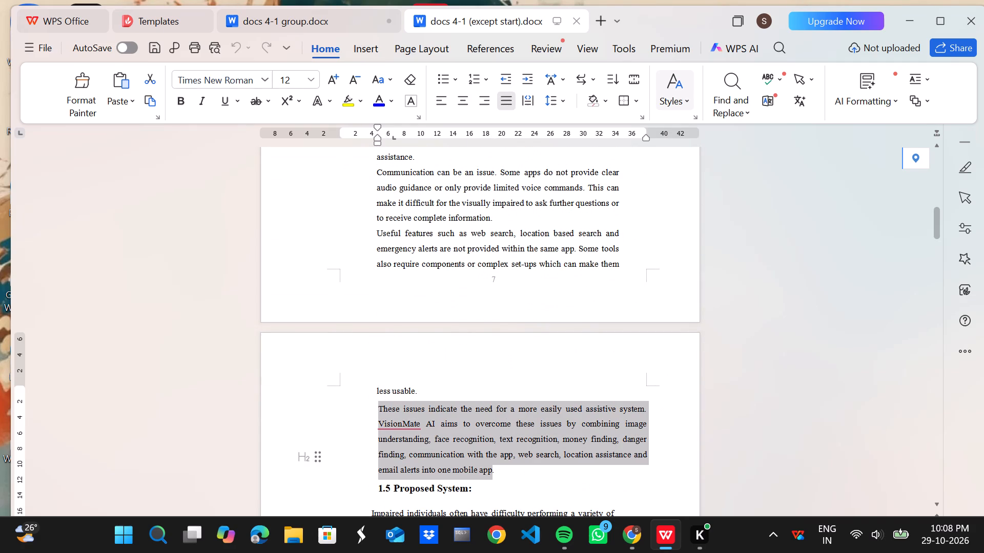
{"action": "left_click_drag", "start_coordinate": [492, 466], "coordinate": [498, 467]}
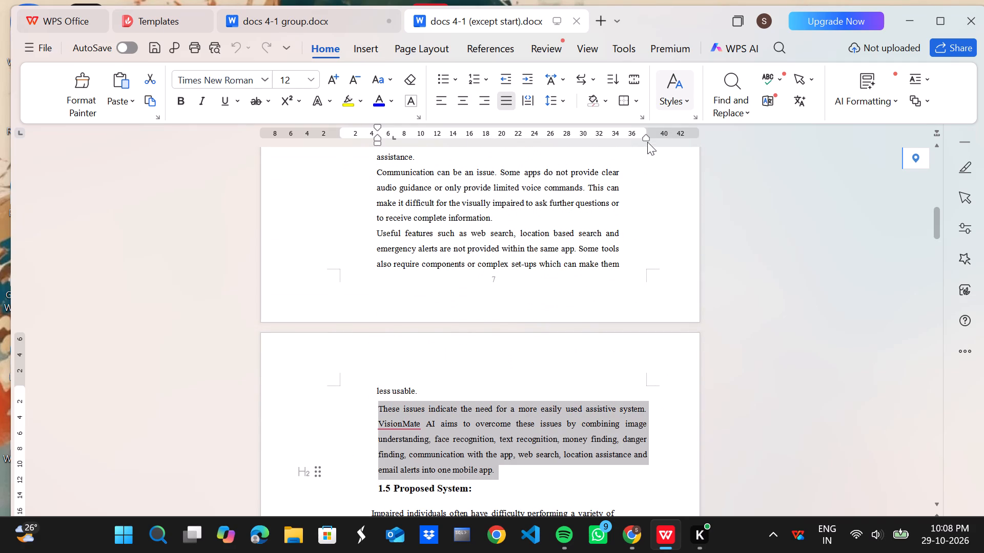
{"action": "left_click_drag", "start_coordinate": [645, 136], "coordinate": [627, 141]}
{"action": "scroll", "coordinate": [634, 296], "scroll_direction": "down", "scroll_amount": 1}
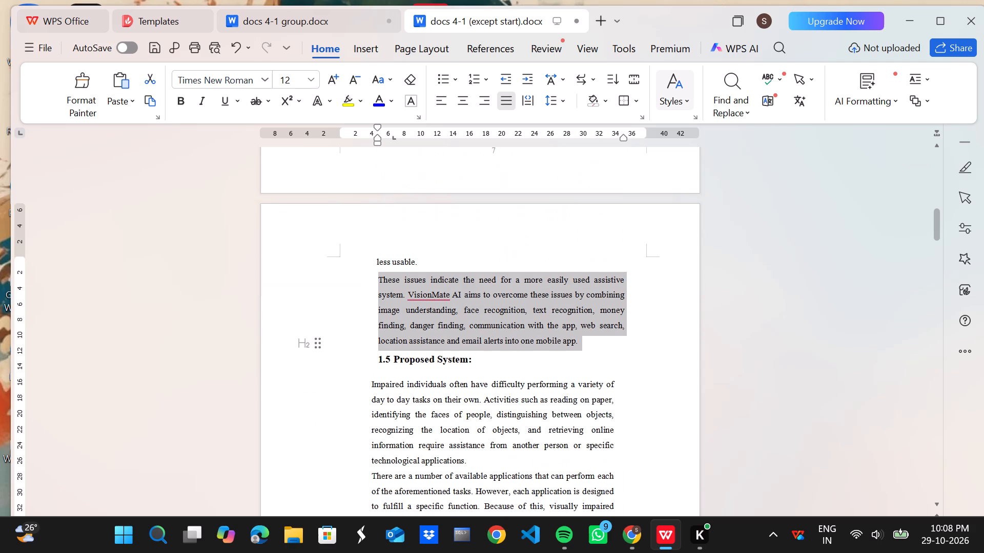
{"action": "key", "text": "ctrl+s"}
Remove the blank line between the 1.7 Methodology heading and the subheading A. User Authentication and Management Module.
{"action": "scroll", "coordinate": [634, 296], "scroll_direction": "down", "scroll_amount": 2}
{"action": "scroll", "coordinate": [634, 296], "scroll_direction": "up", "scroll_amount": 1}
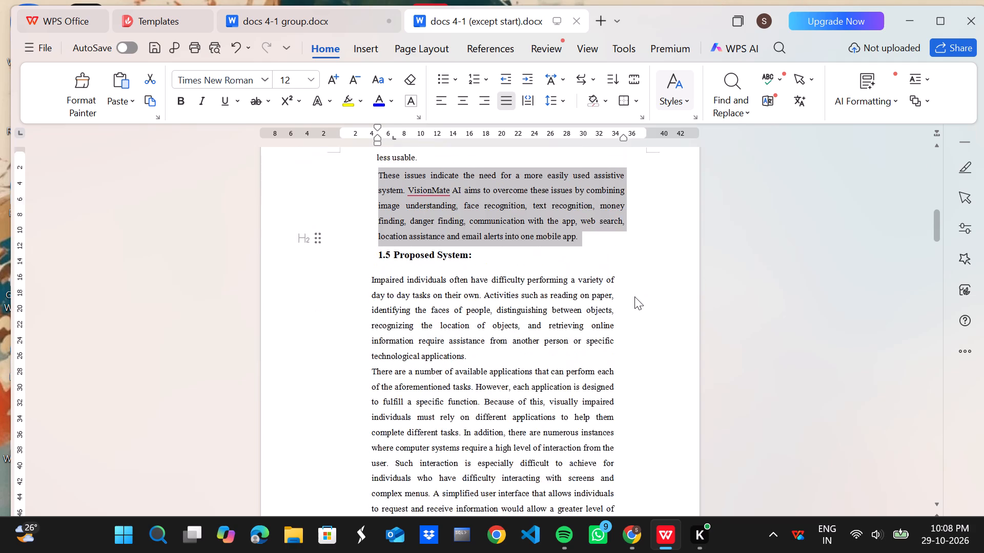
{"action": "scroll", "coordinate": [634, 296], "scroll_direction": "up", "scroll_amount": 2}
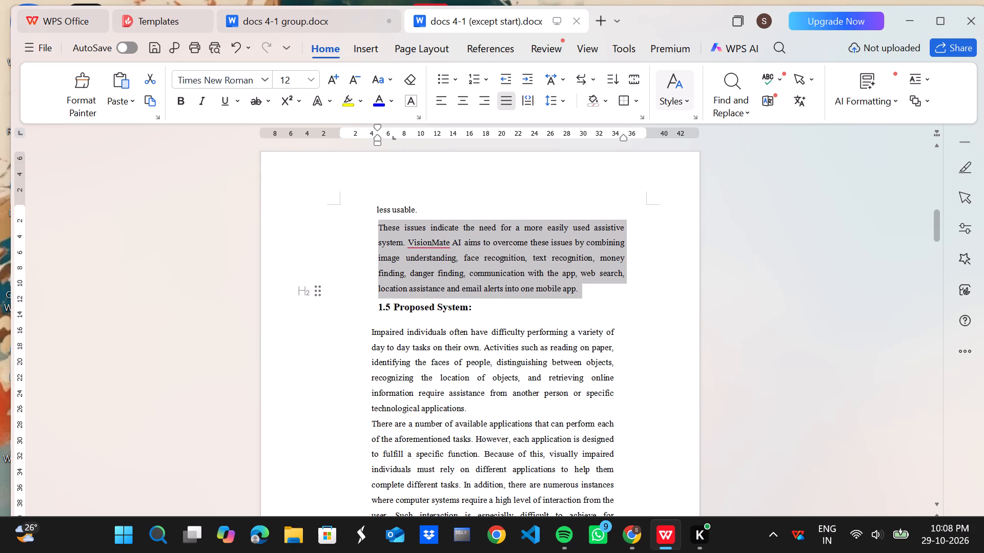
{"action": "scroll", "coordinate": [492, 329], "scroll_direction": "down", "scroll_amount": 9}
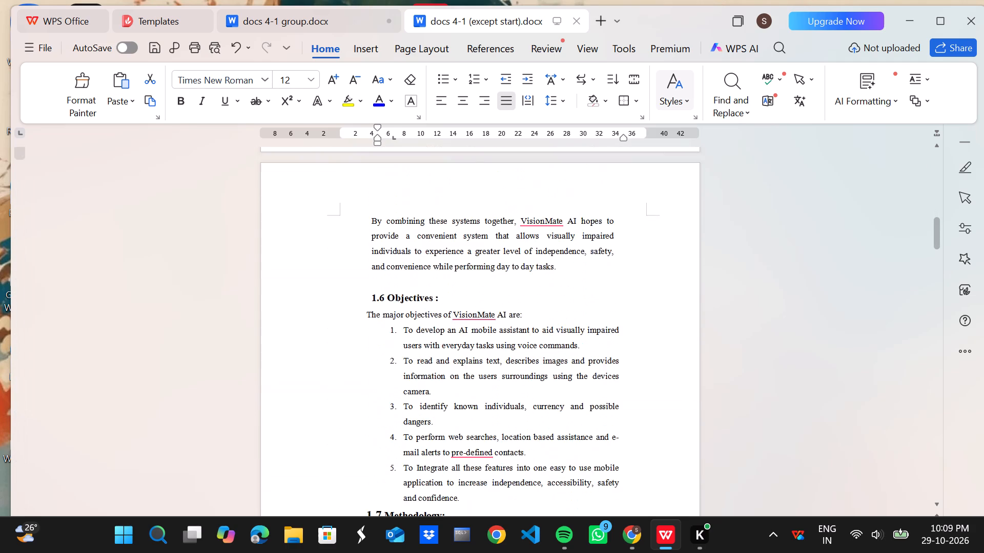
{"action": "scroll", "coordinate": [492, 329], "scroll_direction": "down", "scroll_amount": 1}
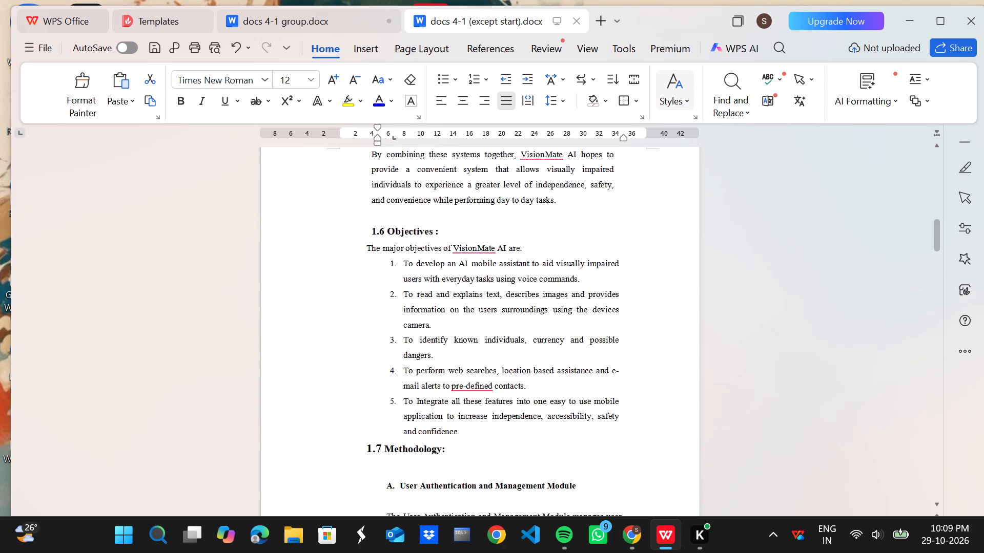
{"action": "scroll", "coordinate": [492, 329], "scroll_direction": "down", "scroll_amount": 1}
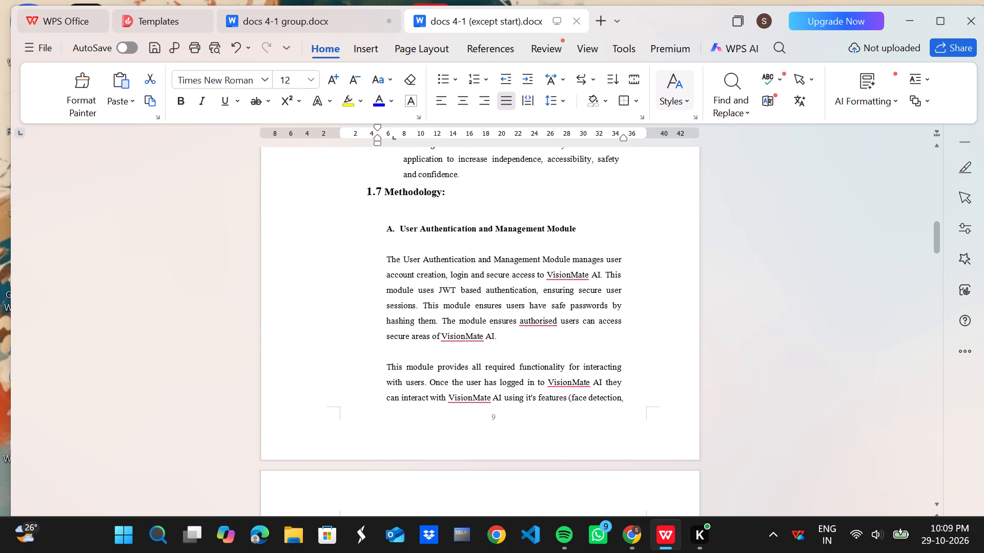
{"action": "left_click", "coordinate": [435, 208]}
{"action": "key", "text": "BackSpace"}
{"action": "key", "text": "BackSpace"}
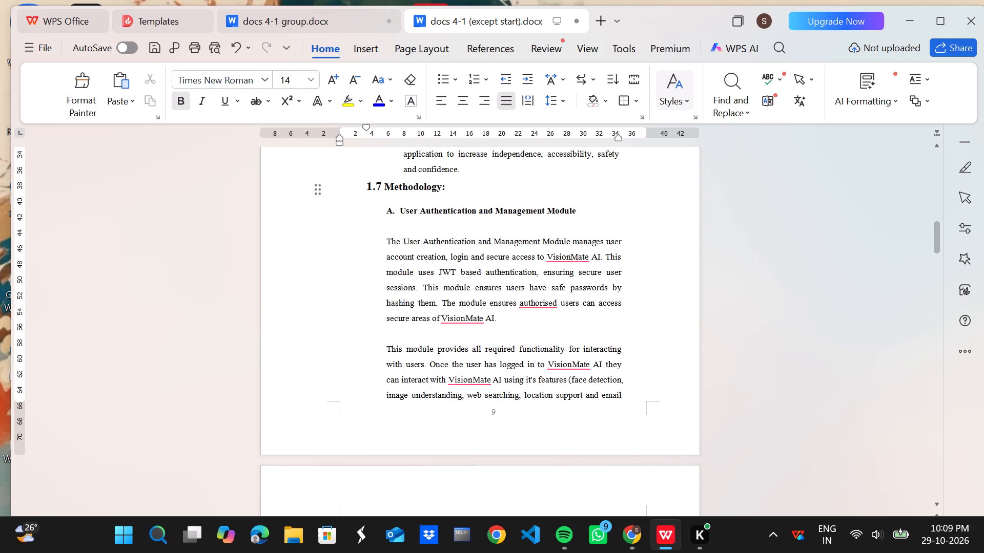
Widen the hardware requirements paragraph under section 1.8 by moving its right indent to about 35 on the ruler.
{"action": "scroll", "coordinate": [435, 208], "scroll_direction": "down", "scroll_amount": 10}
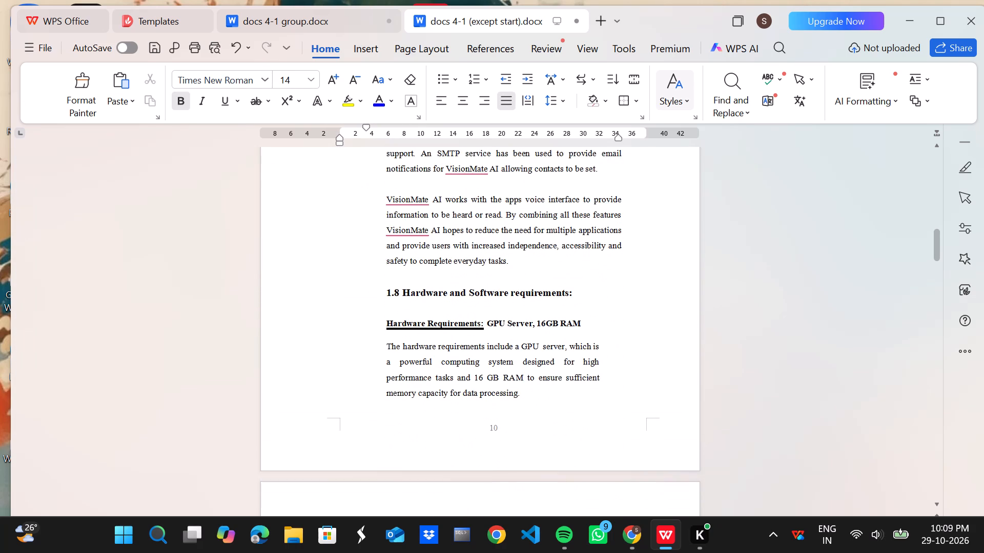
{"action": "scroll", "coordinate": [435, 208], "scroll_direction": "down", "scroll_amount": 4}
{"action": "scroll", "coordinate": [435, 208], "scroll_direction": "up", "scroll_amount": 2}
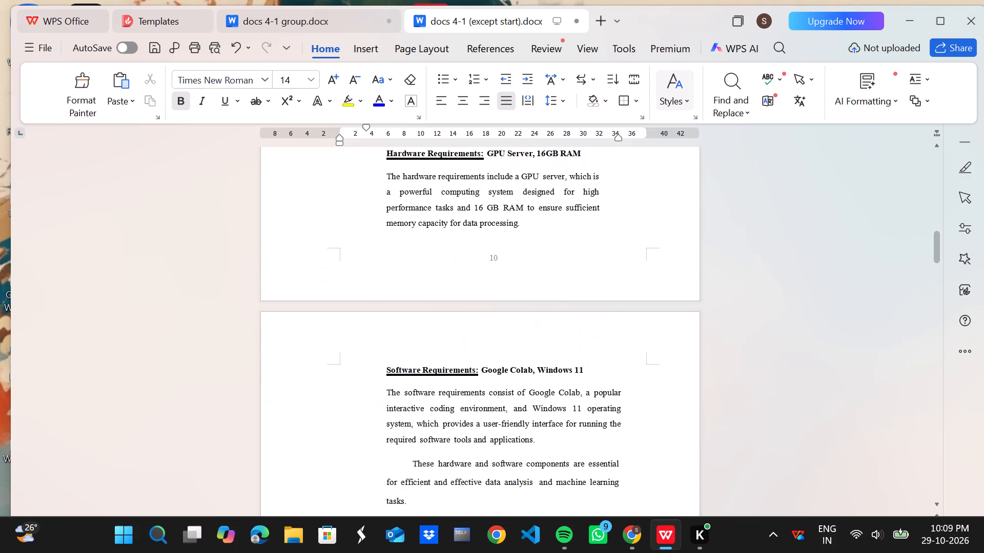
{"action": "scroll", "coordinate": [435, 208], "scroll_direction": "up", "scroll_amount": 3}
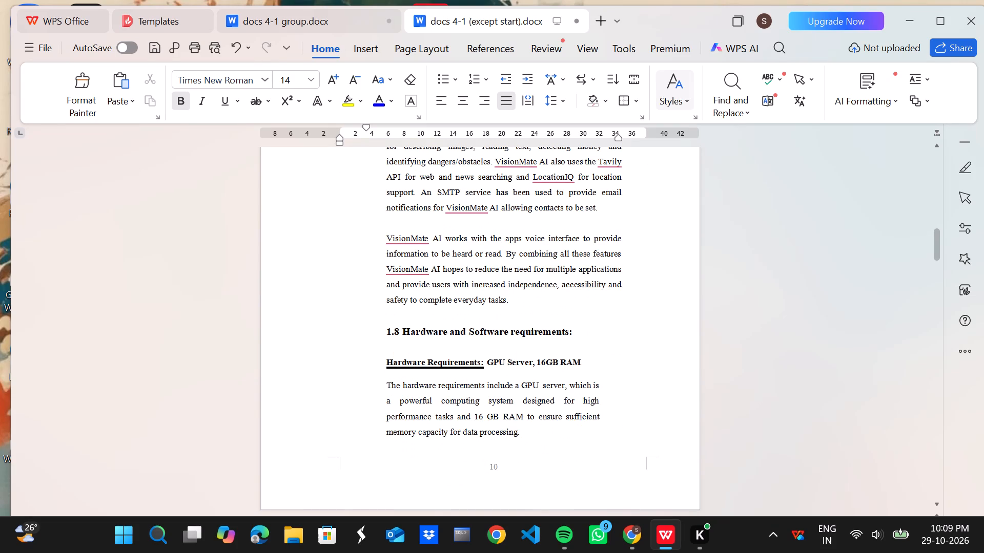
{"action": "left_click_drag", "start_coordinate": [379, 389], "coordinate": [523, 444]}
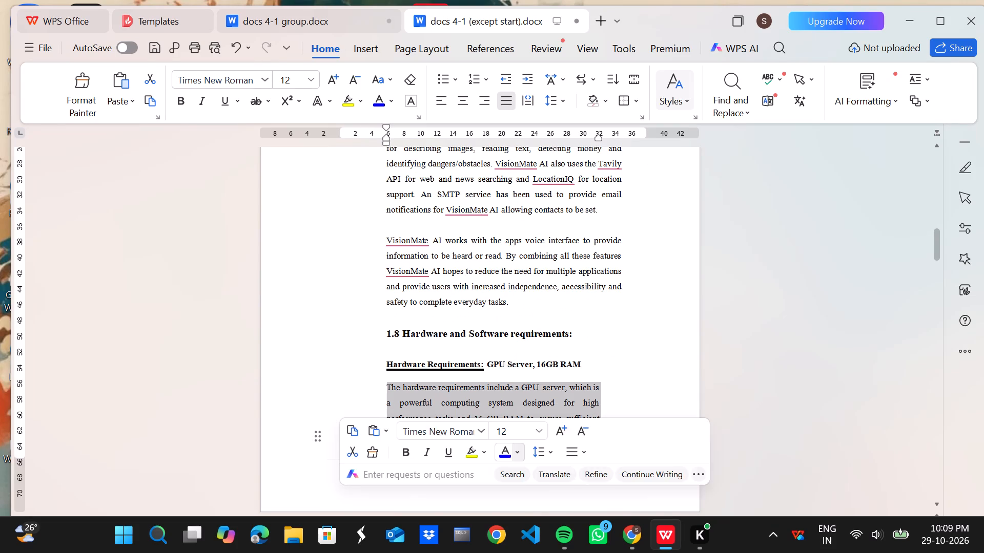
{"action": "left_click_drag", "start_coordinate": [599, 139], "coordinate": [624, 151]}
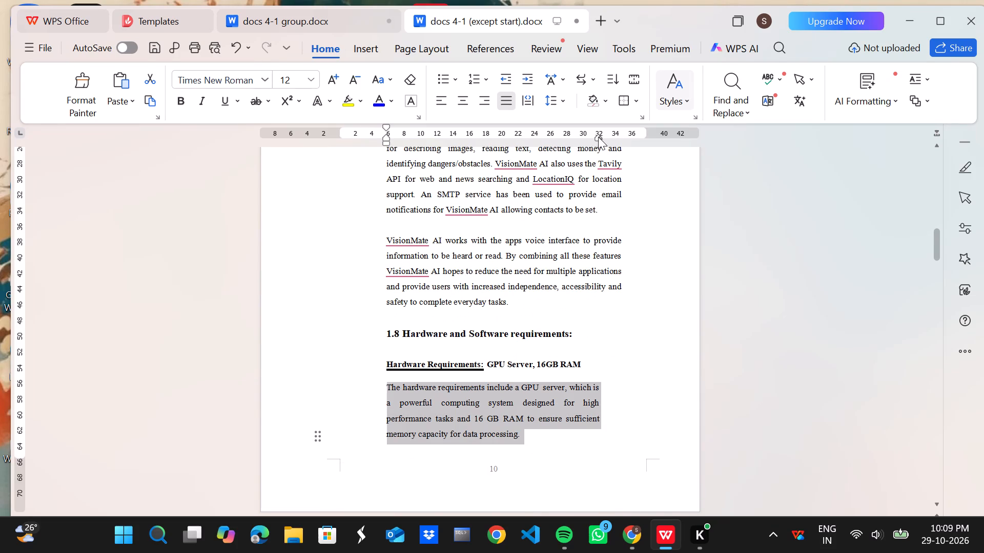
{"action": "left_click_drag", "start_coordinate": [598, 137], "coordinate": [620, 147]}
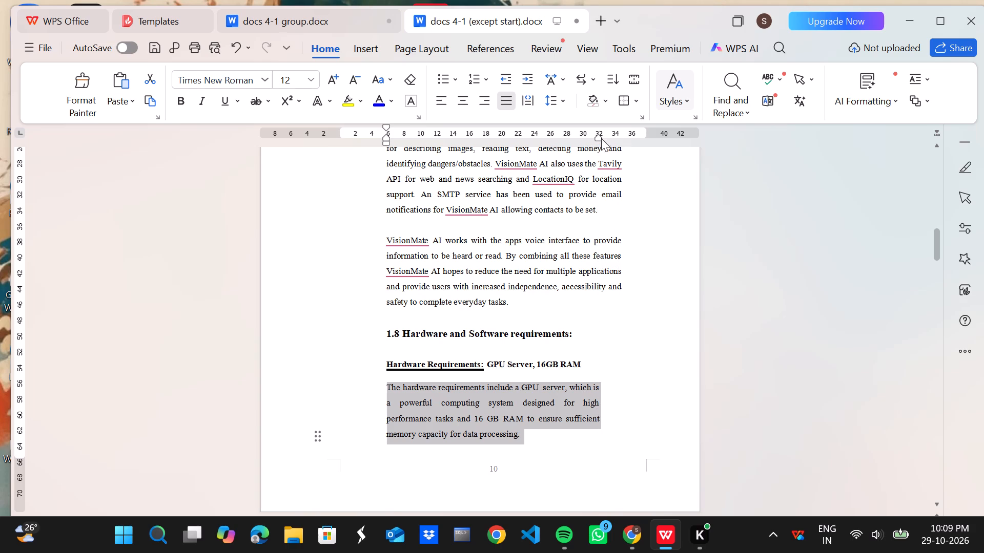
{"action": "left_click_drag", "start_coordinate": [599, 136], "coordinate": [628, 138]}
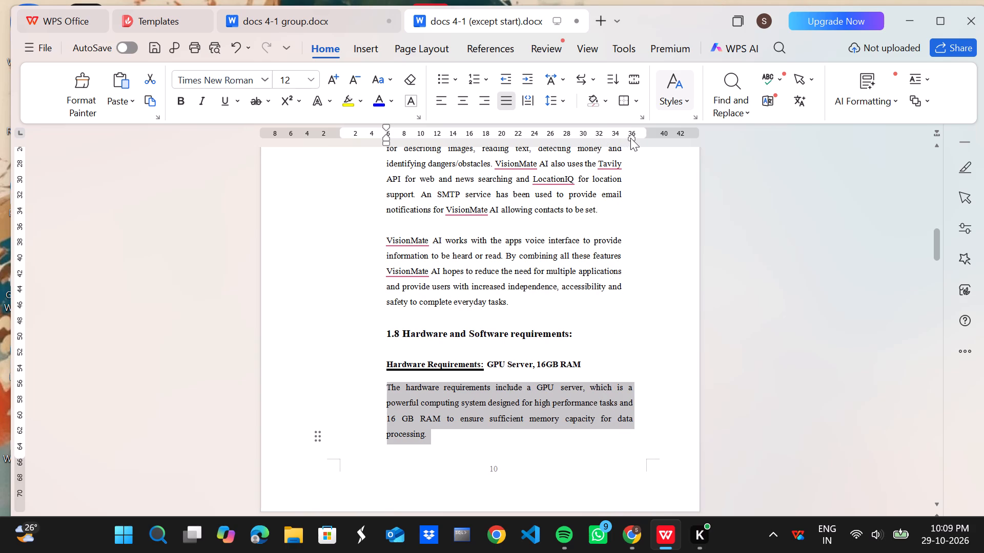
{"action": "left_click_drag", "start_coordinate": [630, 138], "coordinate": [625, 138]}
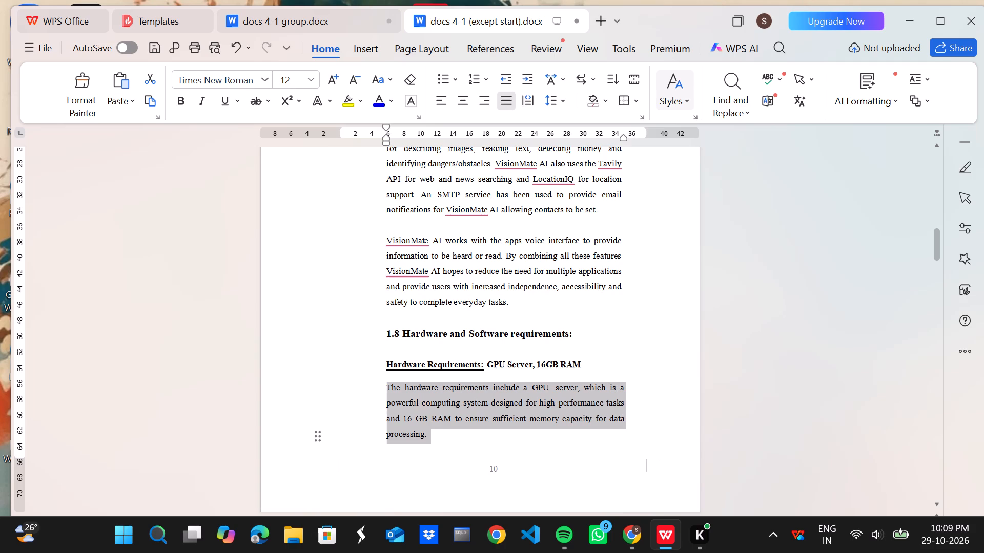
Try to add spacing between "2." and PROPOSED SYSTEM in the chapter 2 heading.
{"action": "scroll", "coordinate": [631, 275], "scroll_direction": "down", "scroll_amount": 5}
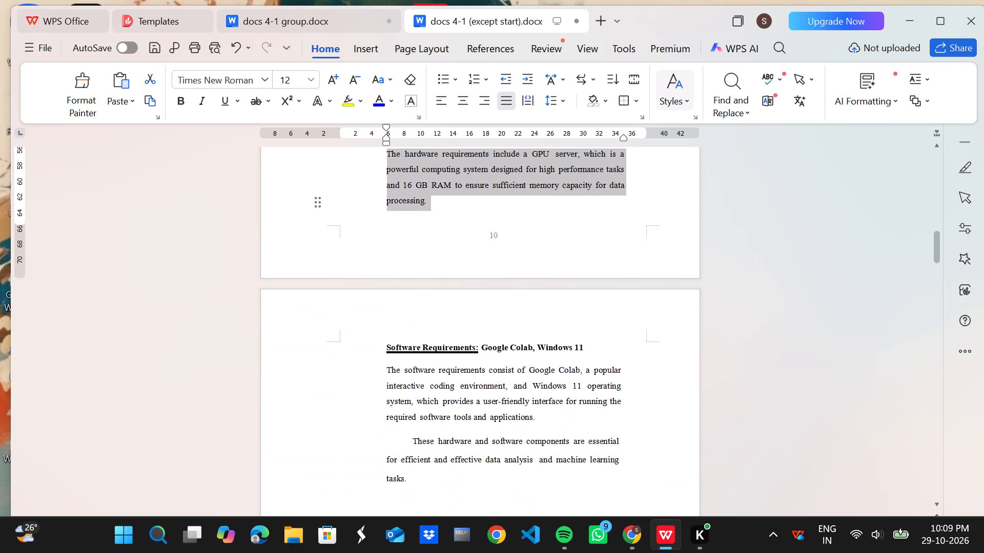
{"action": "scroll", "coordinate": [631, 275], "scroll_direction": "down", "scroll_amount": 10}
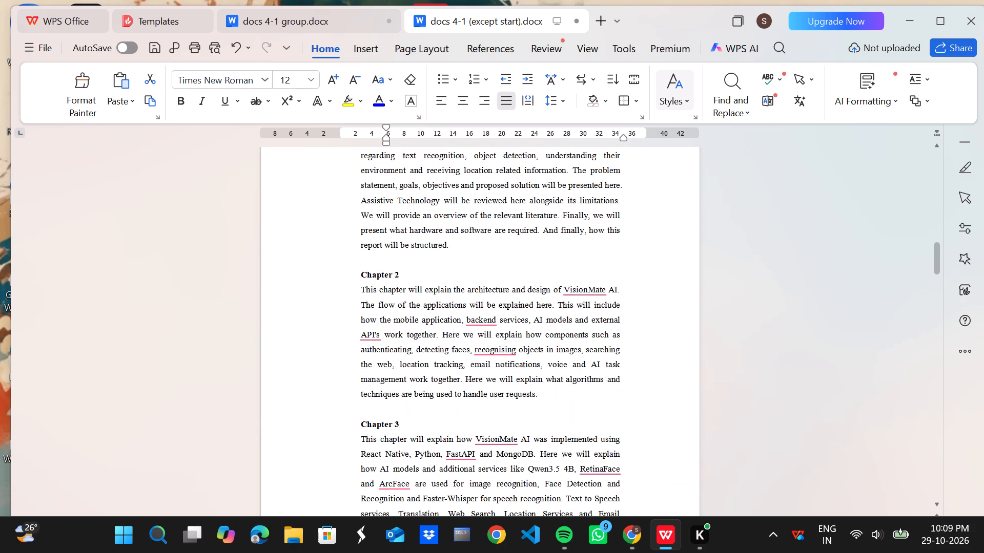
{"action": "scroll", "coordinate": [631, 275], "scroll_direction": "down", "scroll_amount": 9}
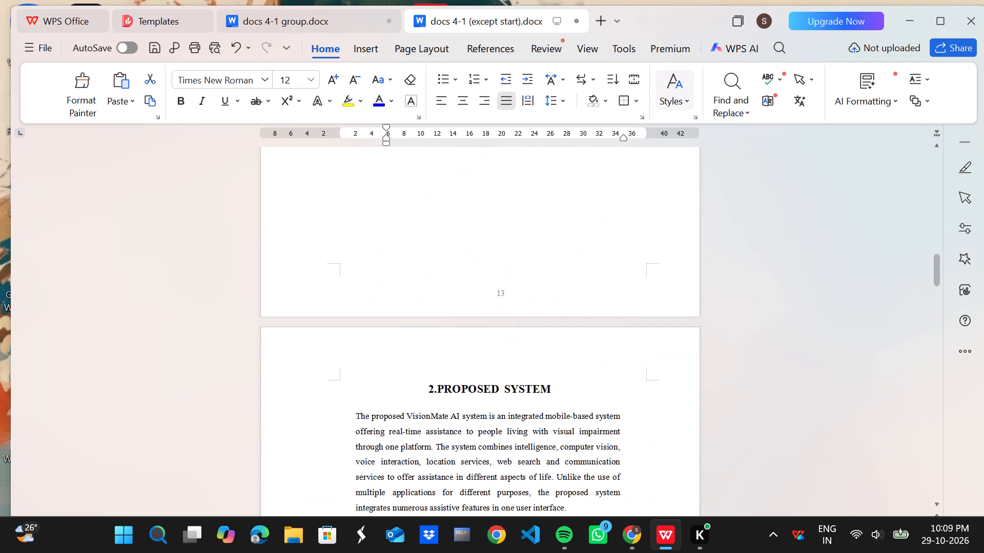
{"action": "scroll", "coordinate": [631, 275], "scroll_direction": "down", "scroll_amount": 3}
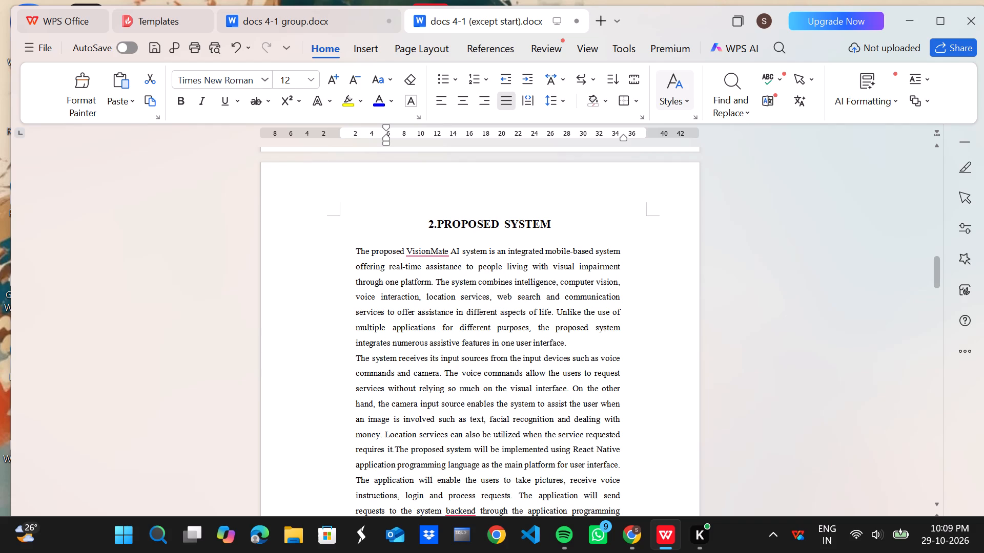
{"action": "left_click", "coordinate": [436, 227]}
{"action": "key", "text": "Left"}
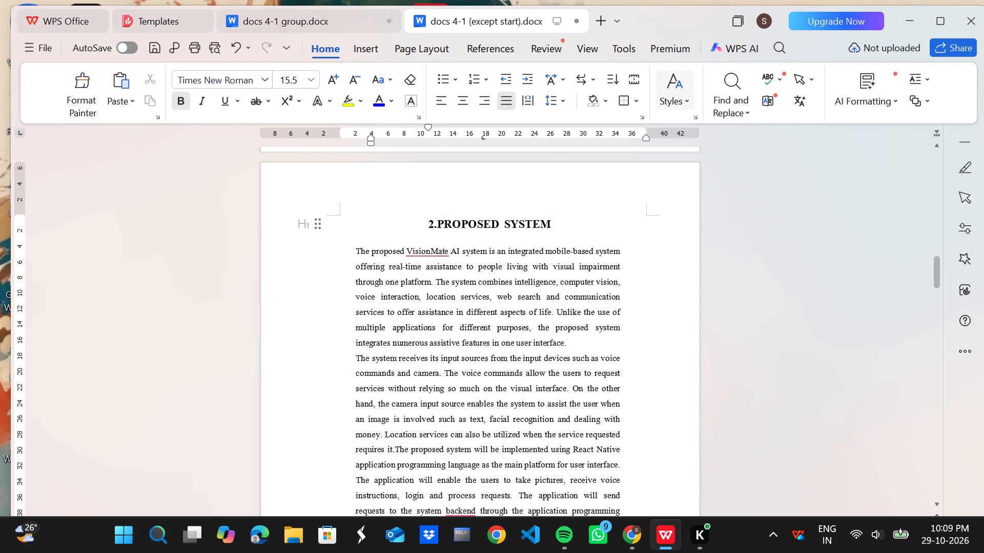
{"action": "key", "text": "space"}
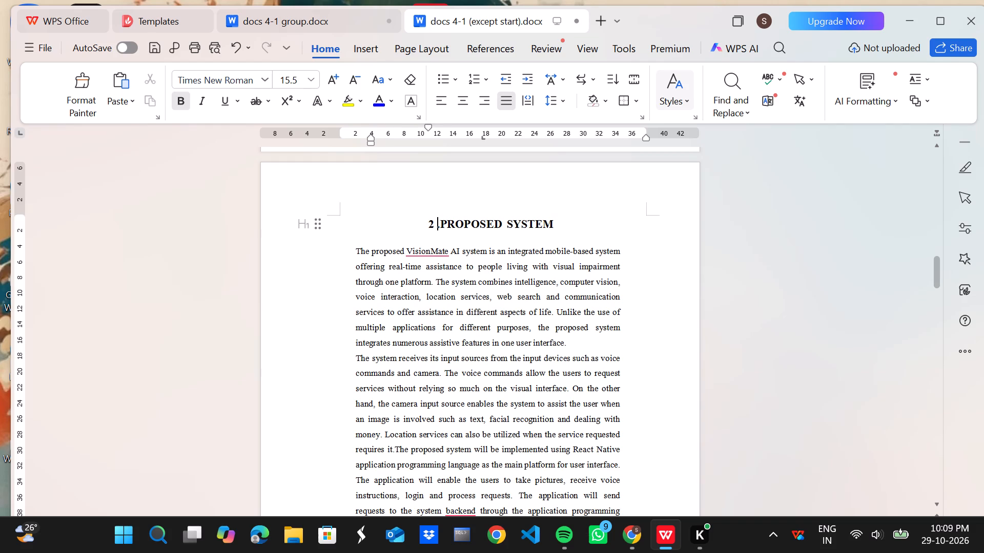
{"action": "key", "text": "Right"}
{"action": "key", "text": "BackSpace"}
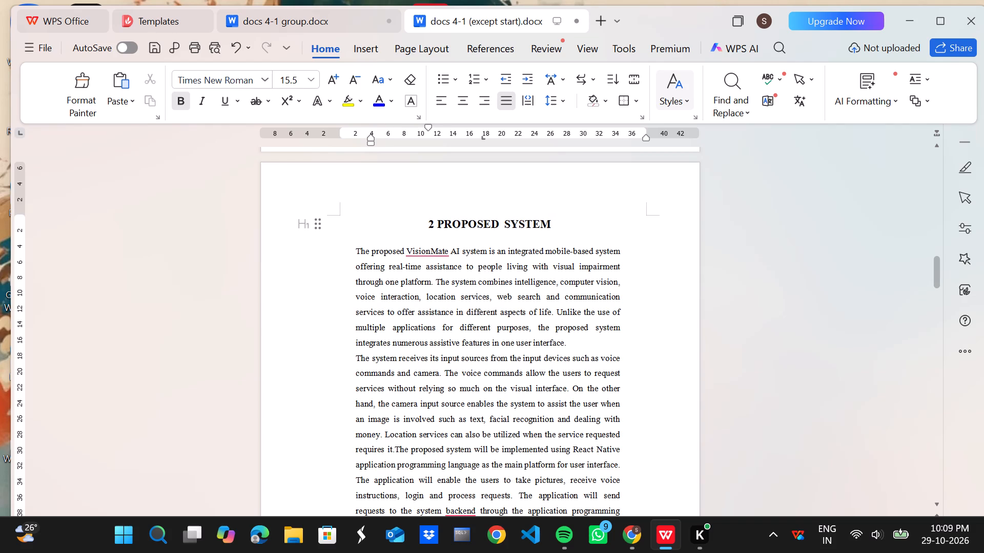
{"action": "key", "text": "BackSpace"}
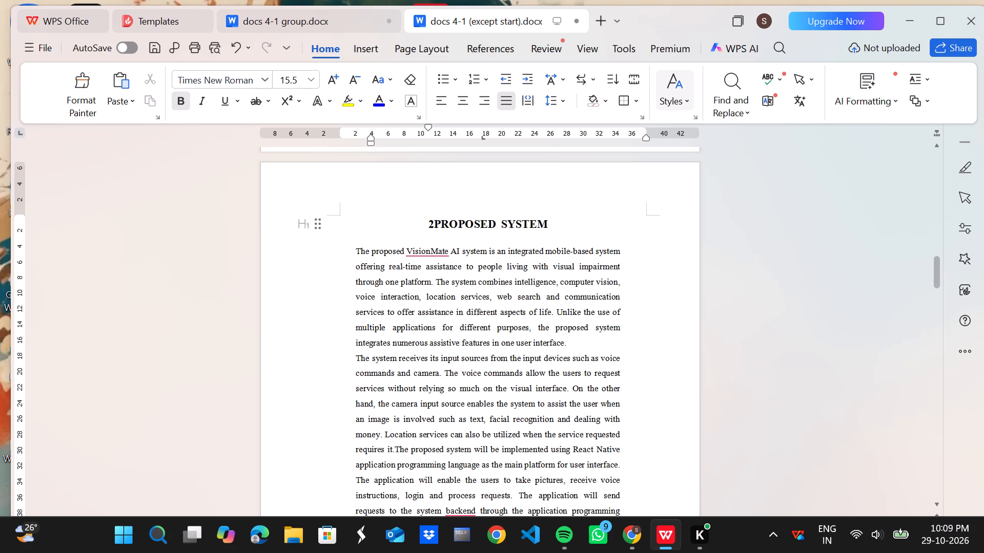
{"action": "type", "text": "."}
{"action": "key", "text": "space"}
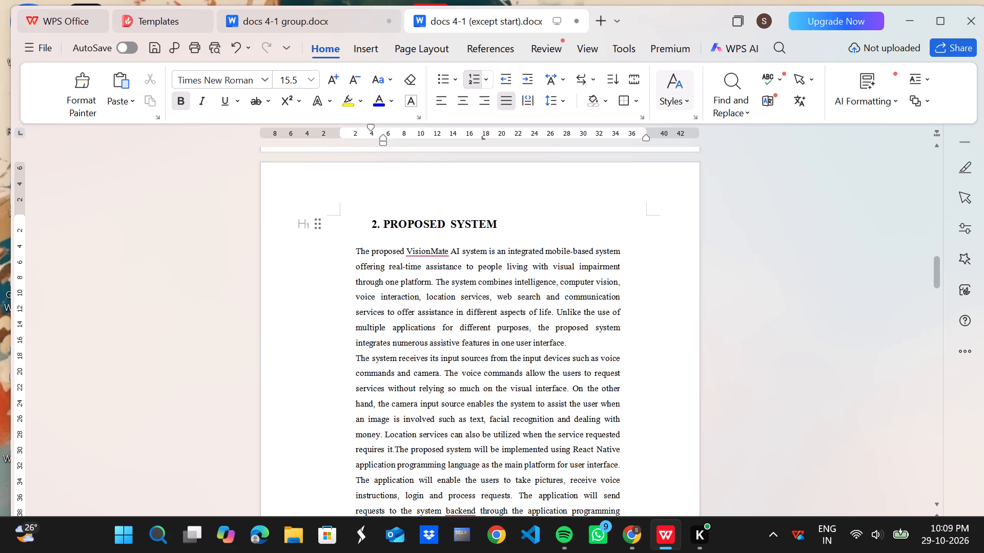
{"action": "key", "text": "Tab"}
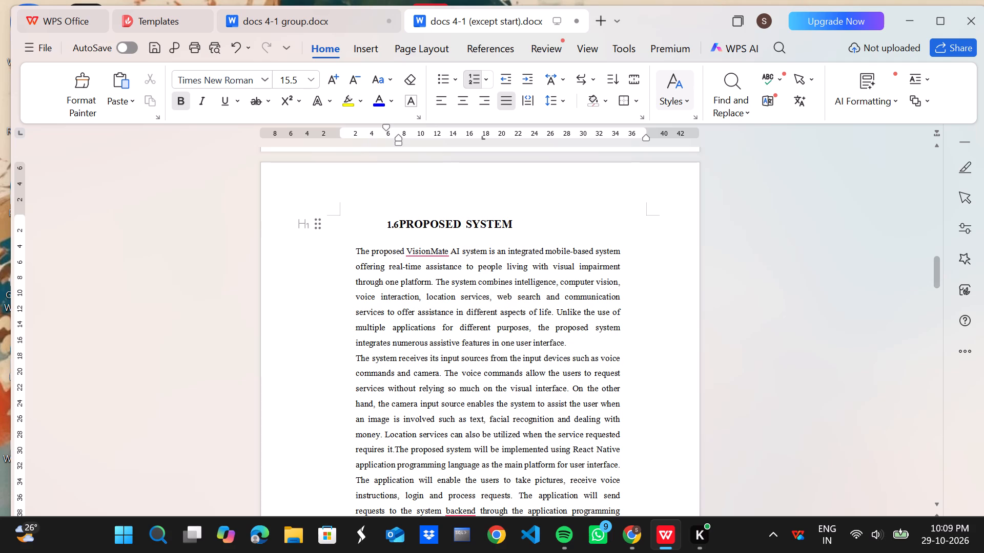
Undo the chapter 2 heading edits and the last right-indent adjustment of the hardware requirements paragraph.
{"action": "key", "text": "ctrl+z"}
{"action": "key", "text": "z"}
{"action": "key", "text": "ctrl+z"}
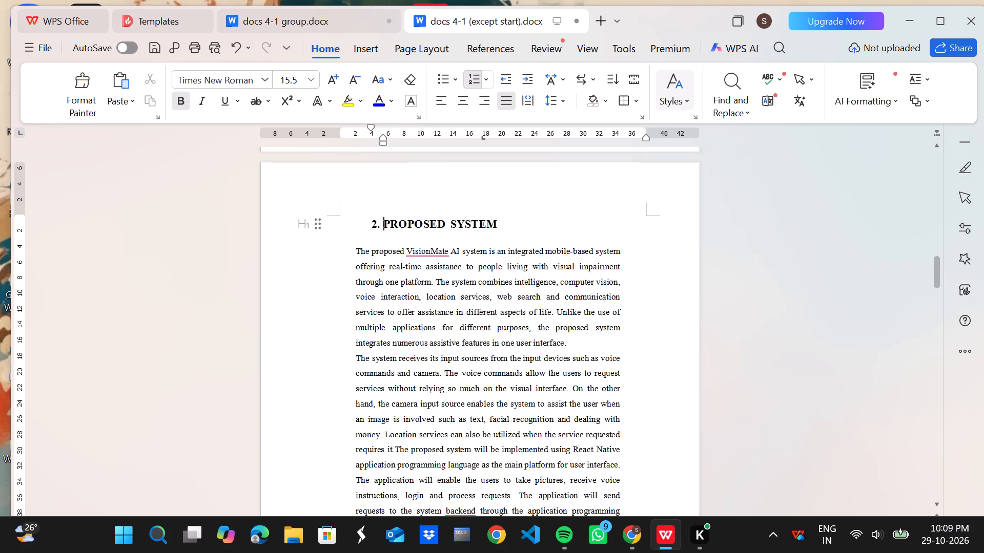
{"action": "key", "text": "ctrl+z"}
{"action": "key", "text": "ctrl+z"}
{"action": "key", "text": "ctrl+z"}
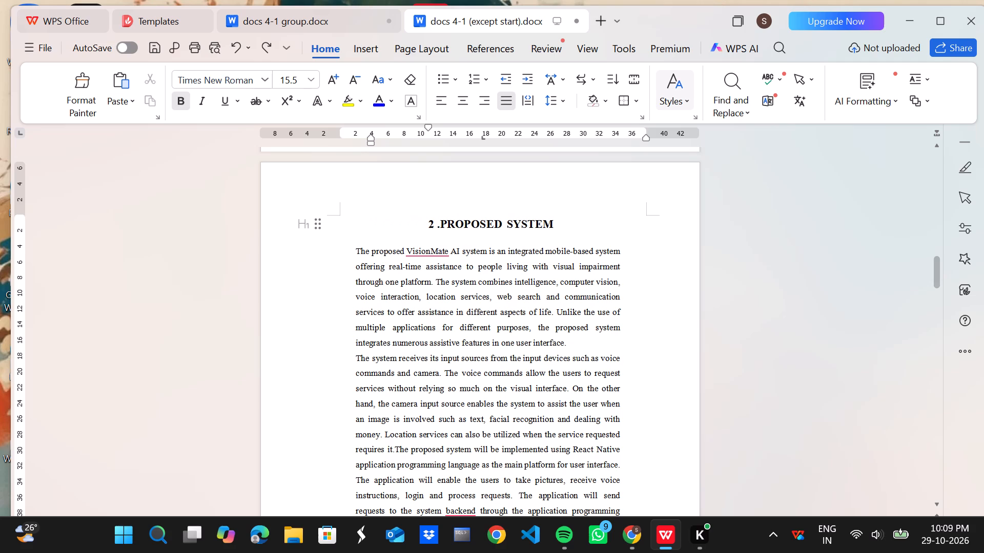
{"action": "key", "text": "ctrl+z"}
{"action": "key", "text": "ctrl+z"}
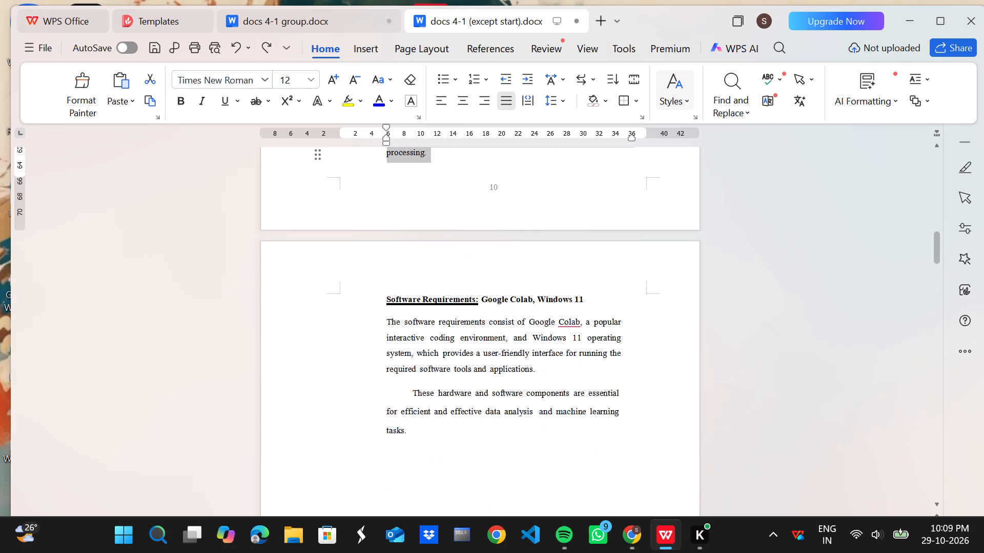
Set the right indent of the hardware requirements paragraph under section 1.8 to about 35 on the ruler.
{"action": "scroll", "coordinate": [484, 279], "scroll_direction": "up", "scroll_amount": 2}
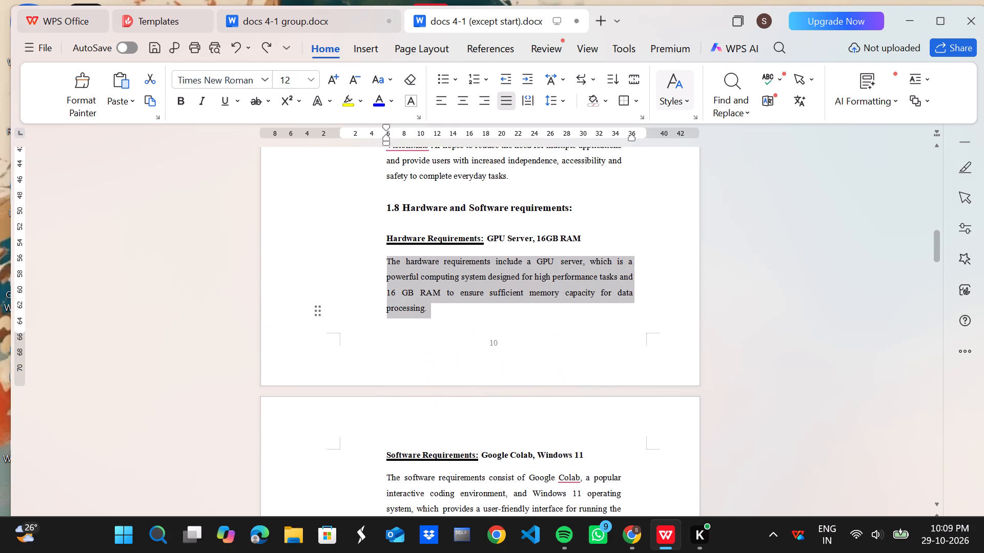
{"action": "scroll", "coordinate": [551, 356], "scroll_direction": "up", "scroll_amount": 1}
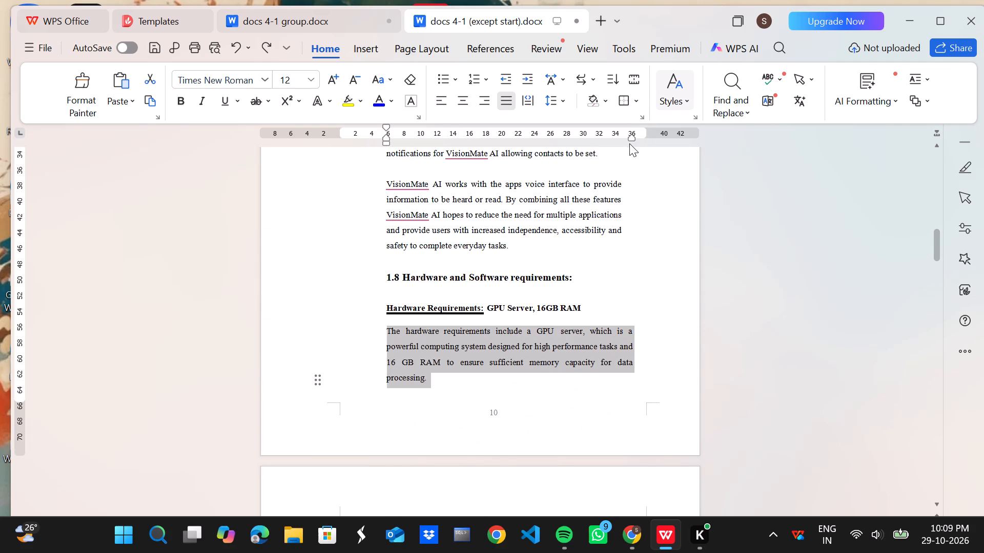
{"action": "left_click_drag", "start_coordinate": [632, 137], "coordinate": [624, 140]}
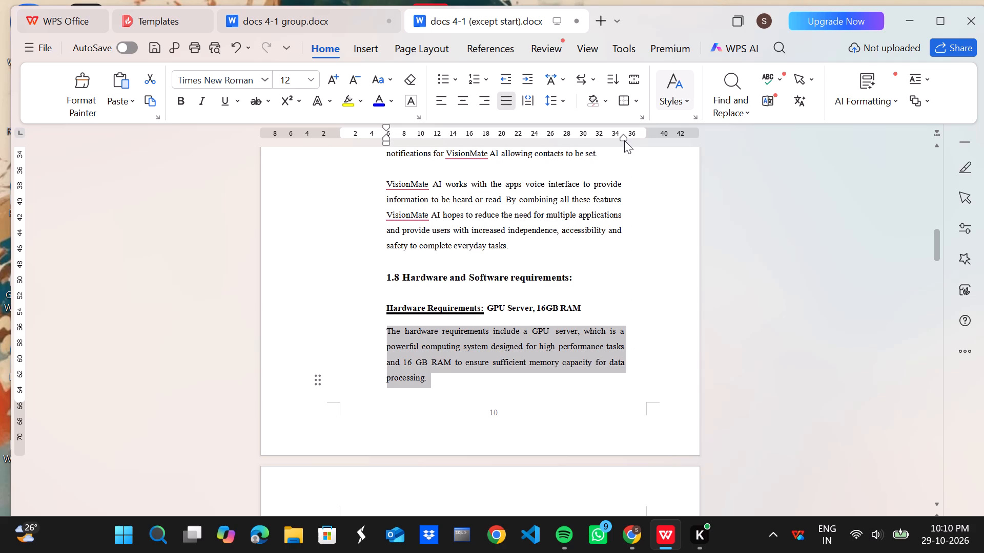
Review the layout of the pages from section 1.8 through the chapter 2 Speech Recognition and Translation algorithm.
{"action": "scroll", "coordinate": [590, 351], "scroll_direction": "down", "scroll_amount": 13}
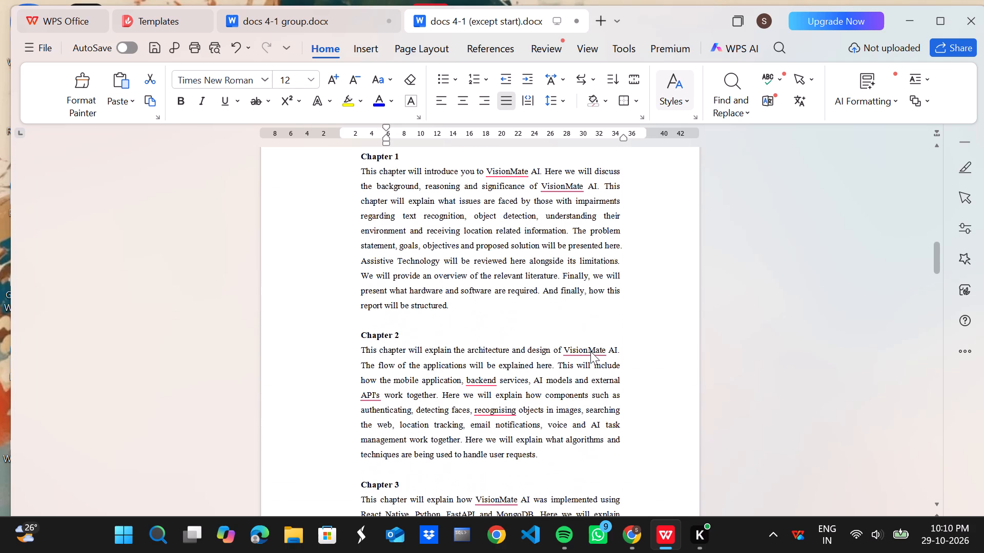
{"action": "scroll", "coordinate": [590, 351], "scroll_direction": "down", "scroll_amount": 8}
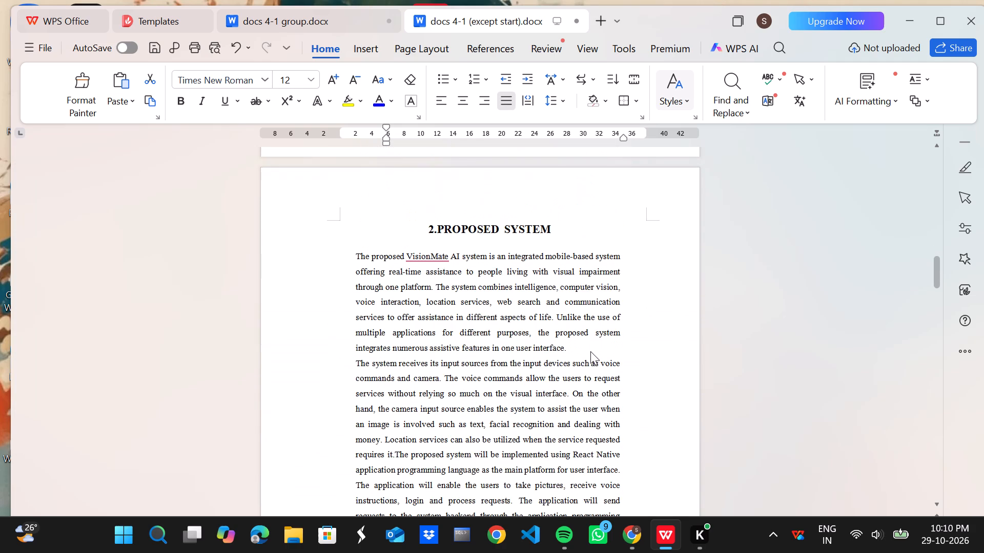
{"action": "scroll", "coordinate": [597, 281], "scroll_direction": "down", "scroll_amount": 7}
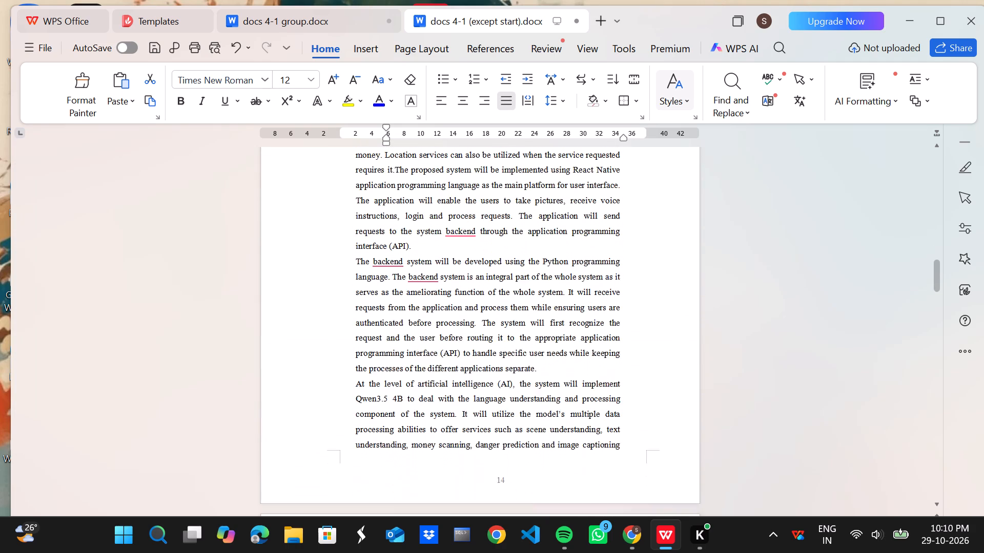
{"action": "scroll", "coordinate": [597, 281], "scroll_direction": "down", "scroll_amount": 8}
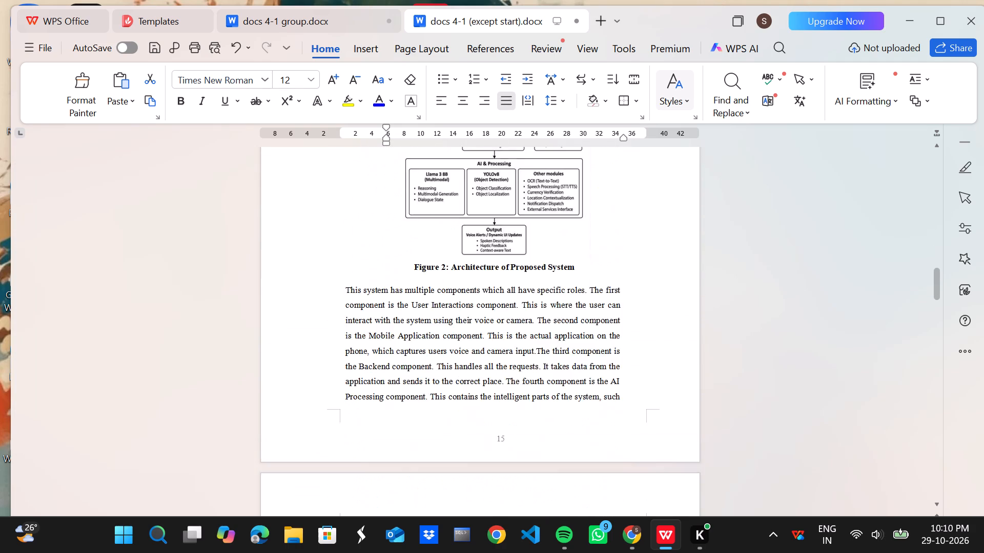
{"action": "scroll", "coordinate": [597, 281], "scroll_direction": "down", "scroll_amount": 10}
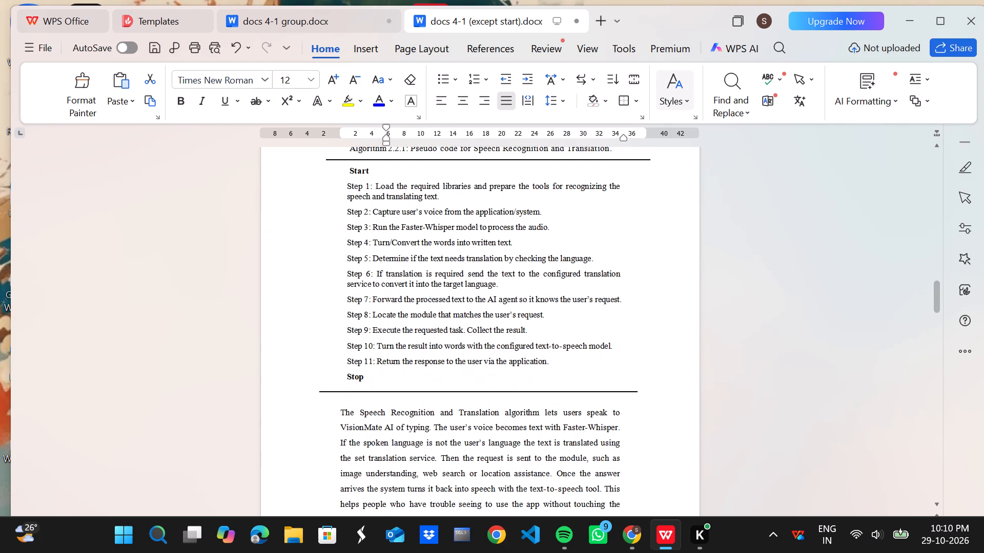
Save the changes to docs 4-1 (except start).docx.
{"action": "key", "text": "ctrl+s"}
{"action": "key", "text": "ctrl+s"}
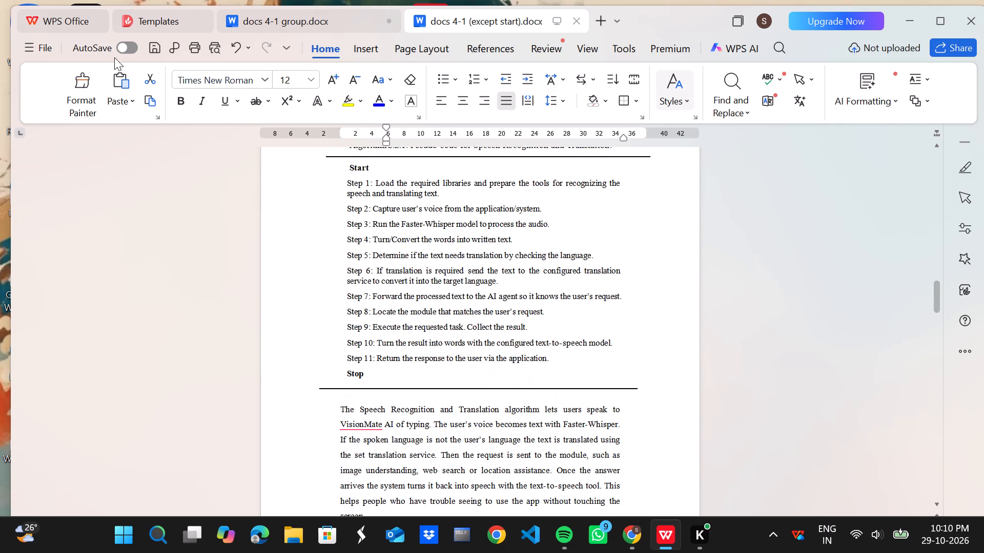
{"action": "left_click", "coordinate": [29, 49]}
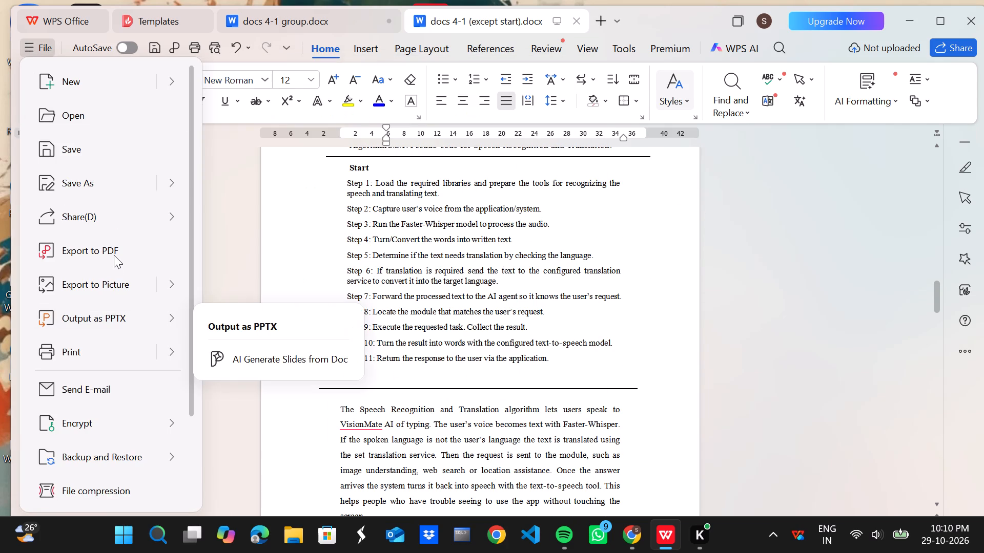
{"action": "left_click", "coordinate": [906, 274]}
Examine the paragraph margins and page breaks across chapter 1, from the introduction pages through section 1.7 Methodology.
{"action": "scroll", "coordinate": [700, 261], "scroll_direction": "up", "scroll_amount": 7}
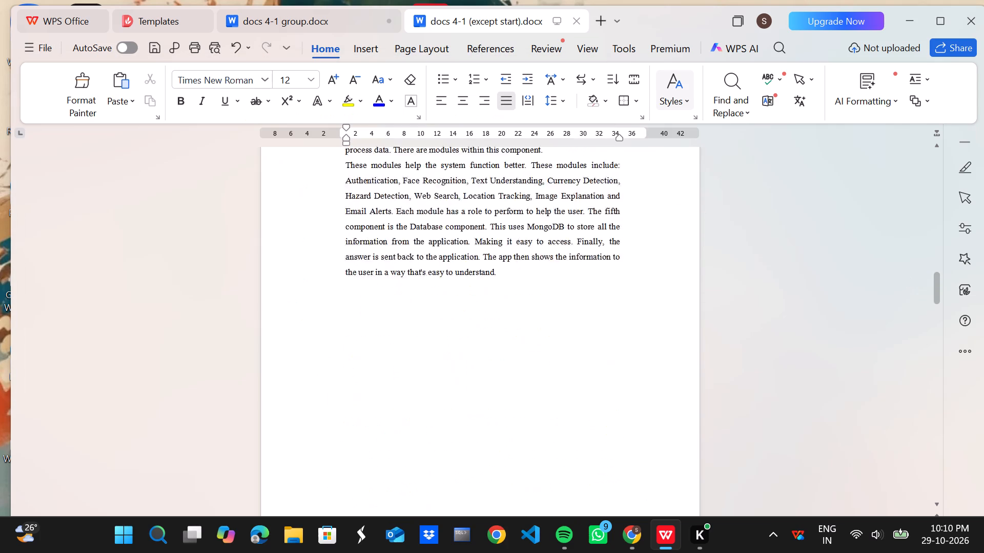
{"action": "scroll", "coordinate": [700, 261], "scroll_direction": "up", "scroll_amount": 20}
{"action": "scroll", "coordinate": [700, 261], "scroll_direction": "up", "scroll_amount": 19}
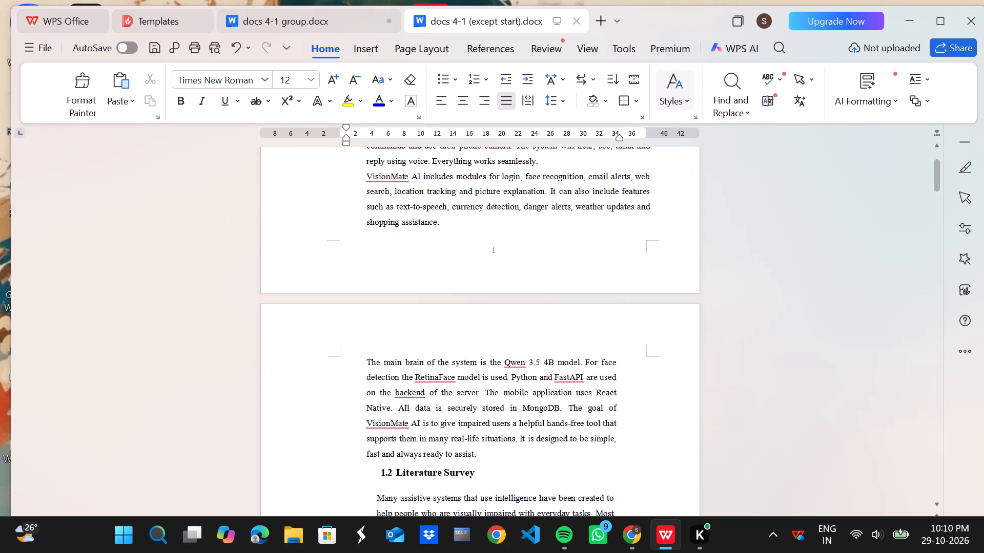
{"action": "scroll", "coordinate": [700, 261], "scroll_direction": "up", "scroll_amount": 1}
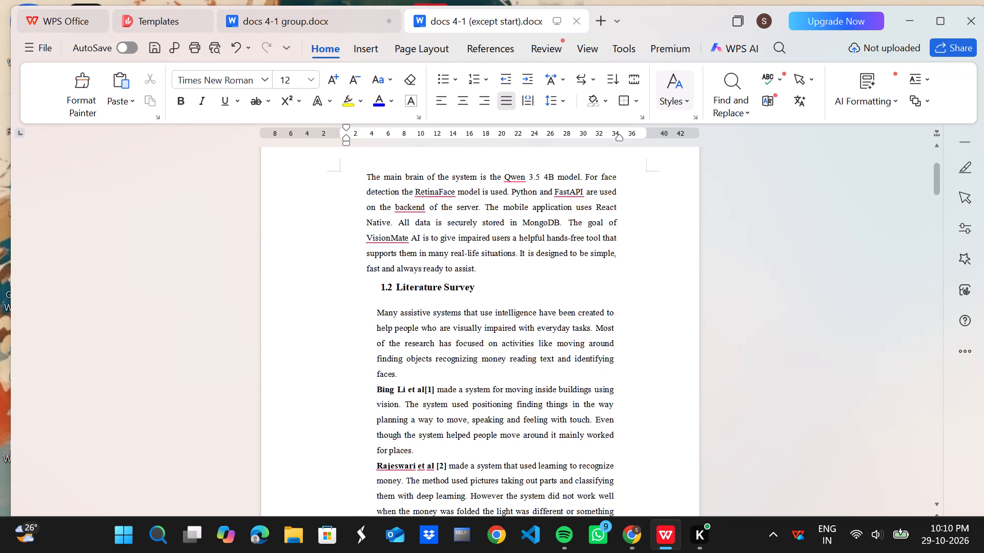
{"action": "scroll", "coordinate": [700, 261], "scroll_direction": "up", "scroll_amount": 2}
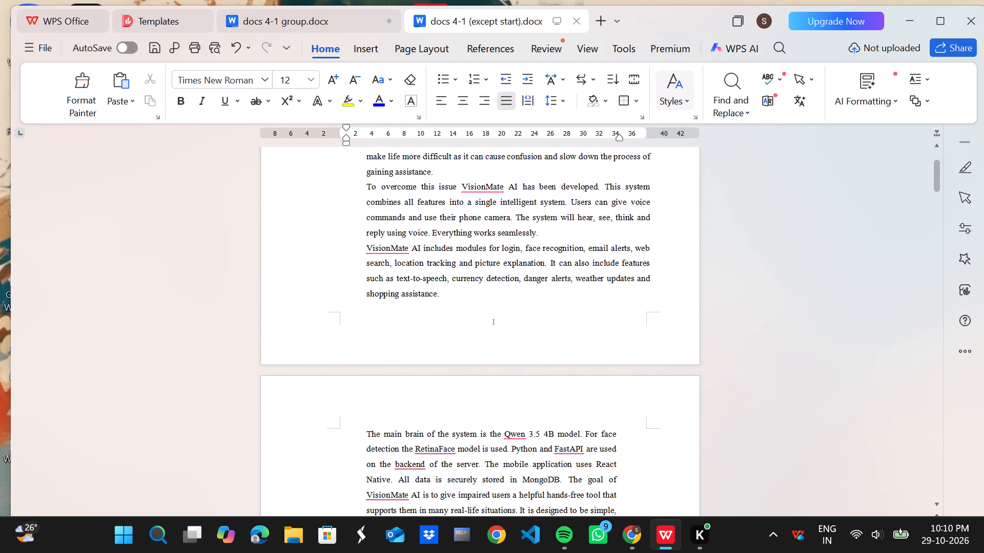
{"action": "scroll", "coordinate": [625, 438], "scroll_direction": "down", "scroll_amount": 1}
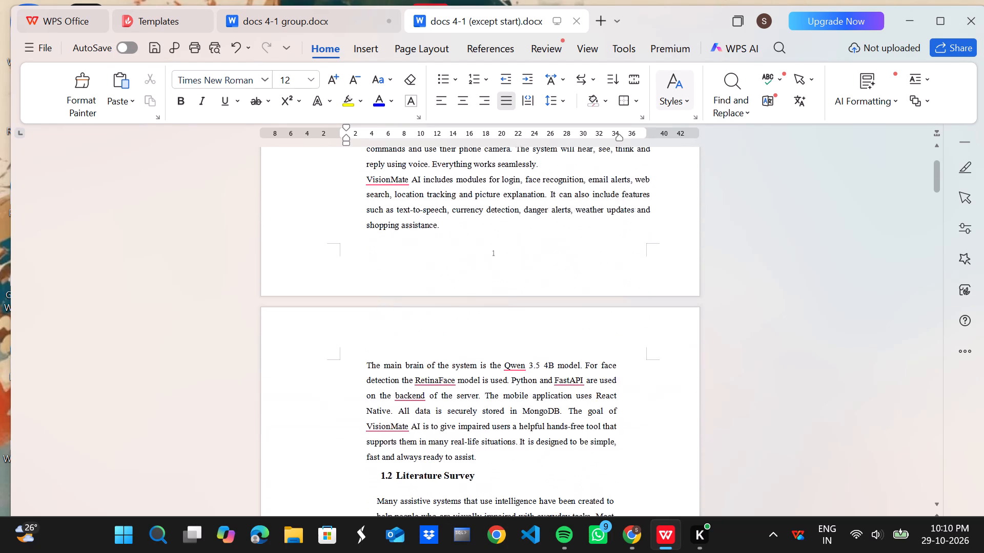
{"action": "scroll", "coordinate": [625, 438], "scroll_direction": "down", "scroll_amount": 8}
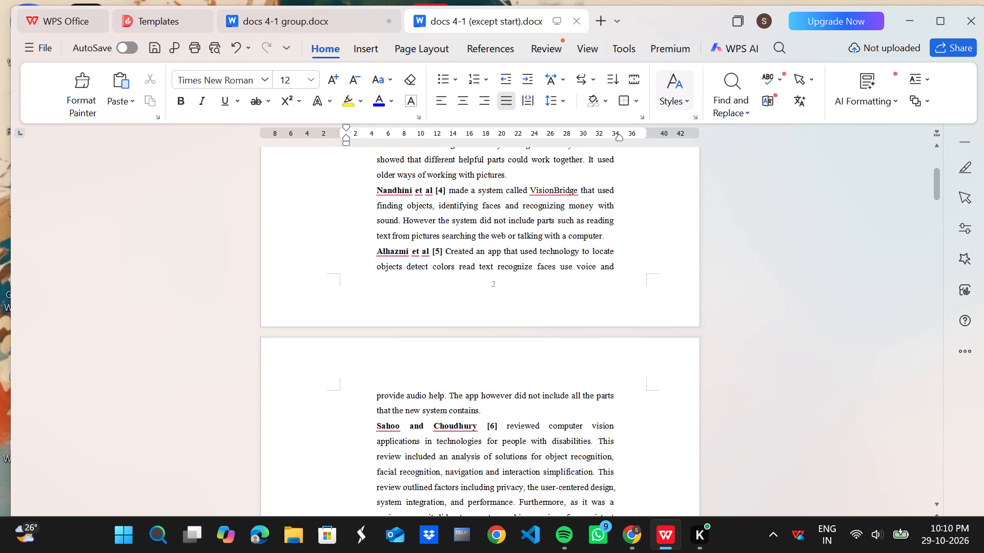
{"action": "scroll", "coordinate": [625, 438], "scroll_direction": "down", "scroll_amount": 7}
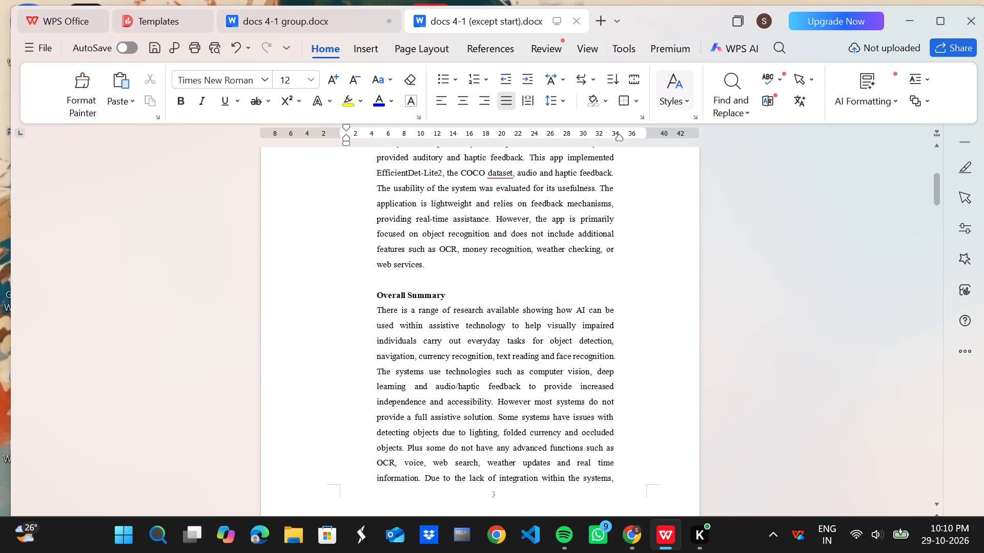
{"action": "scroll", "coordinate": [625, 438], "scroll_direction": "down", "scroll_amount": 3}
{"action": "scroll", "coordinate": [625, 438], "scroll_direction": "up", "scroll_amount": 9}
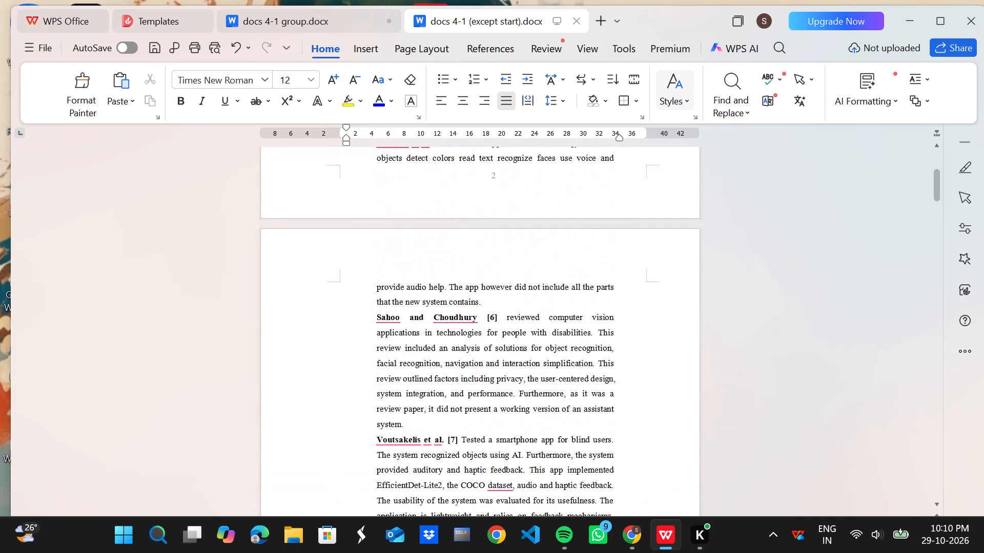
{"action": "scroll", "coordinate": [625, 438], "scroll_direction": "up", "scroll_amount": 4}
{"action": "scroll", "coordinate": [625, 438], "scroll_direction": "down", "scroll_amount": 2}
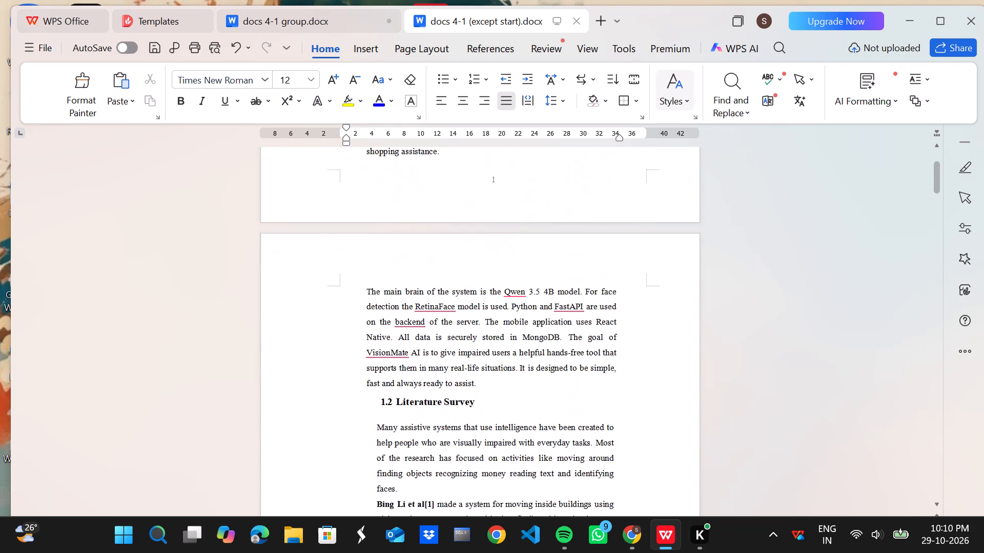
{"action": "scroll", "coordinate": [625, 438], "scroll_direction": "down", "scroll_amount": 9}
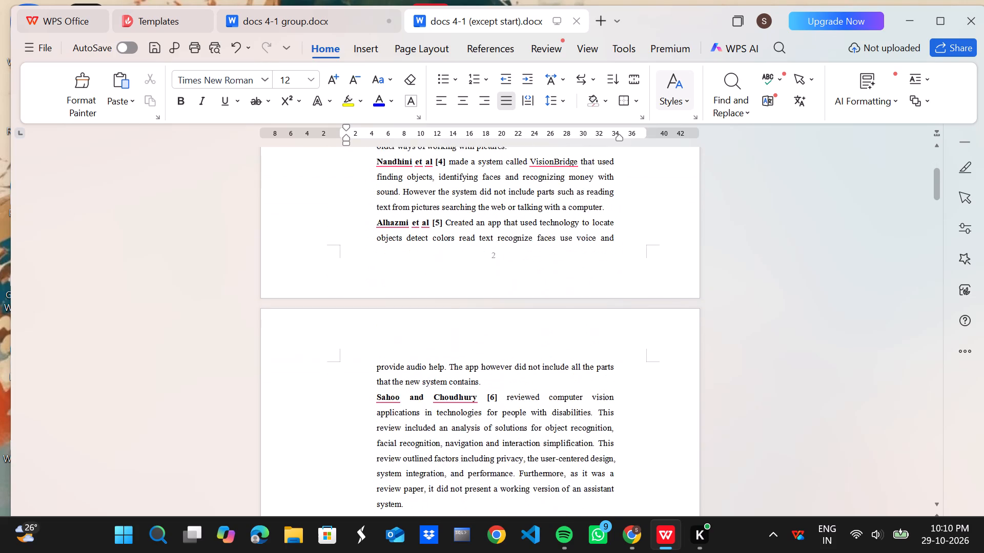
{"action": "scroll", "coordinate": [625, 438], "scroll_direction": "down", "scroll_amount": 7}
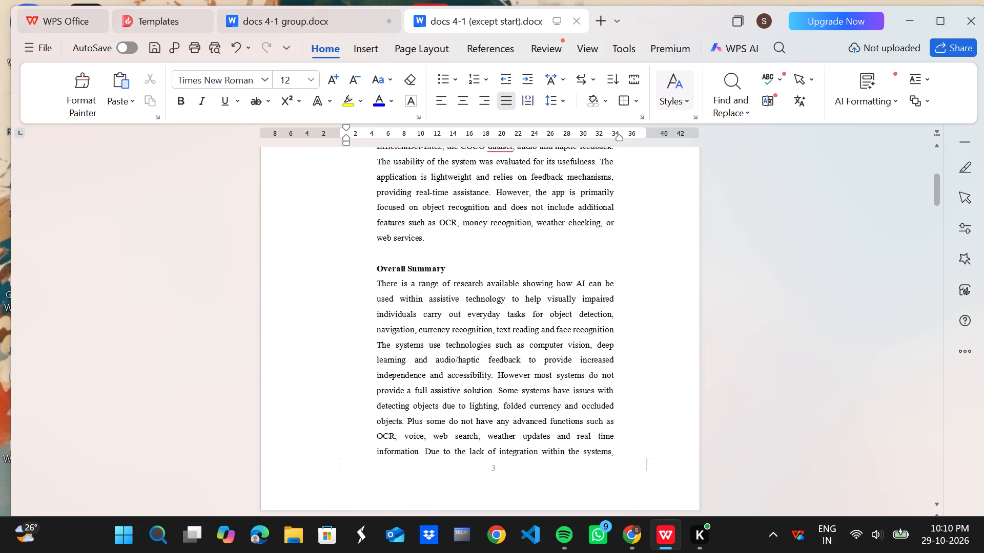
{"action": "scroll", "coordinate": [625, 438], "scroll_direction": "down", "scroll_amount": 12}
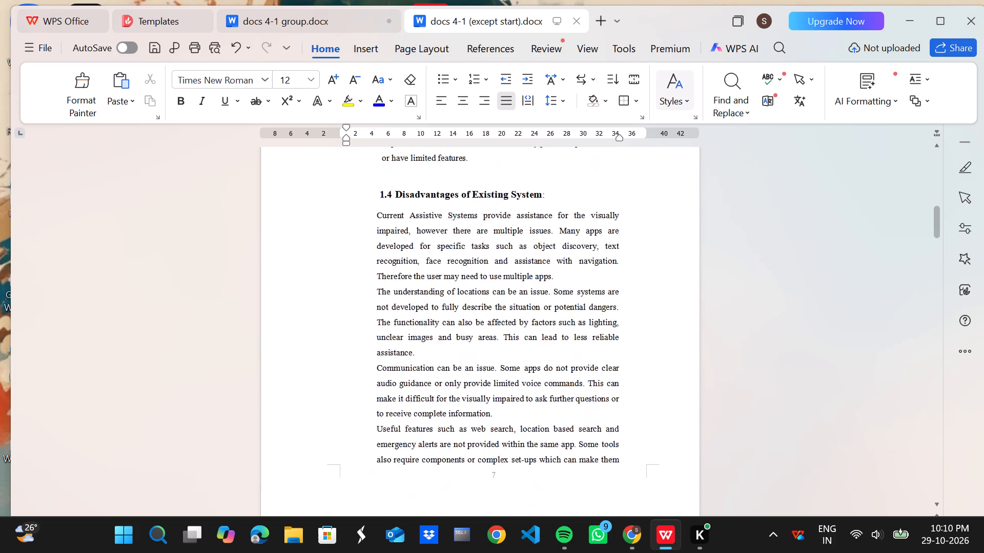
{"action": "scroll", "coordinate": [625, 438], "scroll_direction": "down", "scroll_amount": 2}
{"action": "scroll", "coordinate": [625, 438], "scroll_direction": "up", "scroll_amount": 1}
{"action": "left_click", "coordinate": [622, 422]}
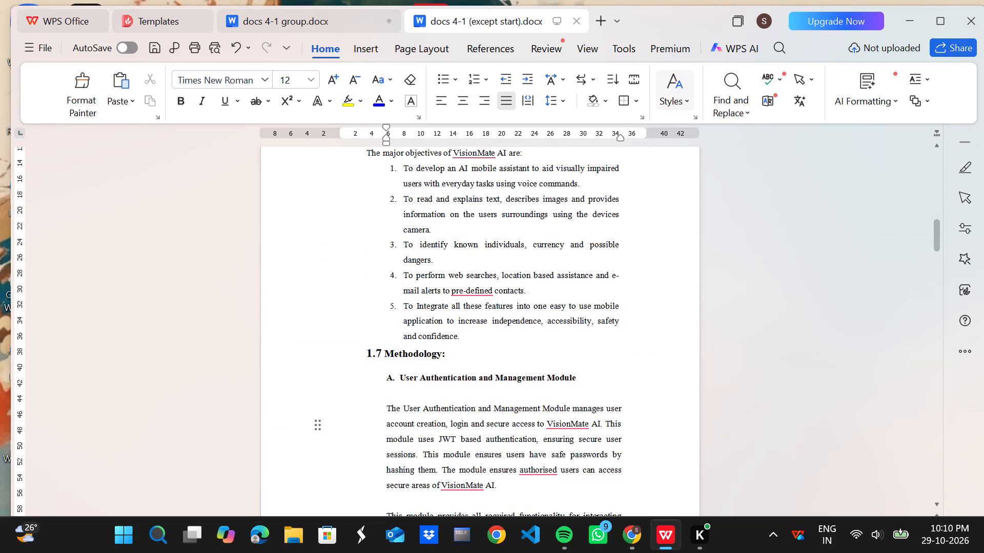
Go back to the 1. INTRODUCTION page and recheck the paragraph widths there and in the 1.2 Literature Survey.
{"action": "scroll", "coordinate": [622, 422], "scroll_direction": "up", "scroll_amount": 7}
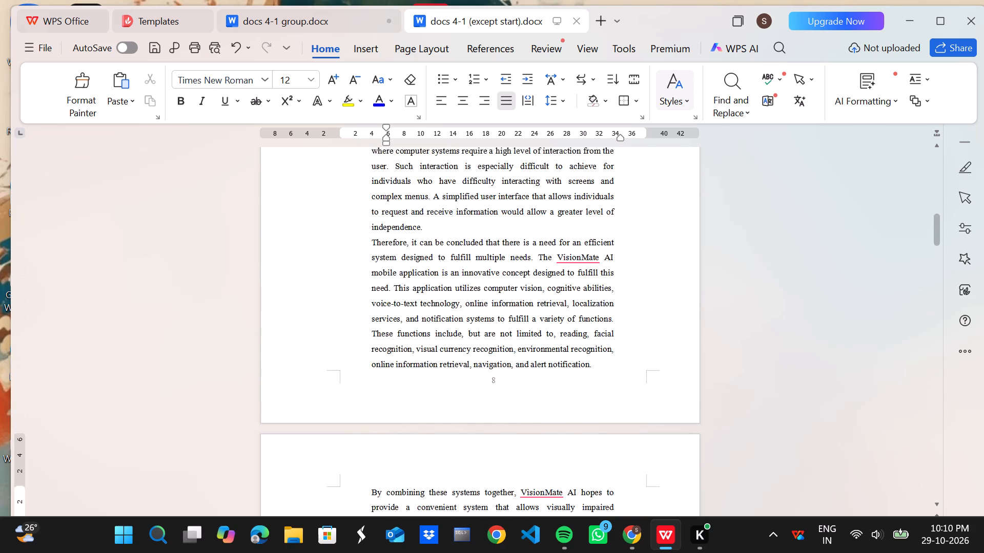
{"action": "scroll", "coordinate": [622, 422], "scroll_direction": "up", "scroll_amount": 10}
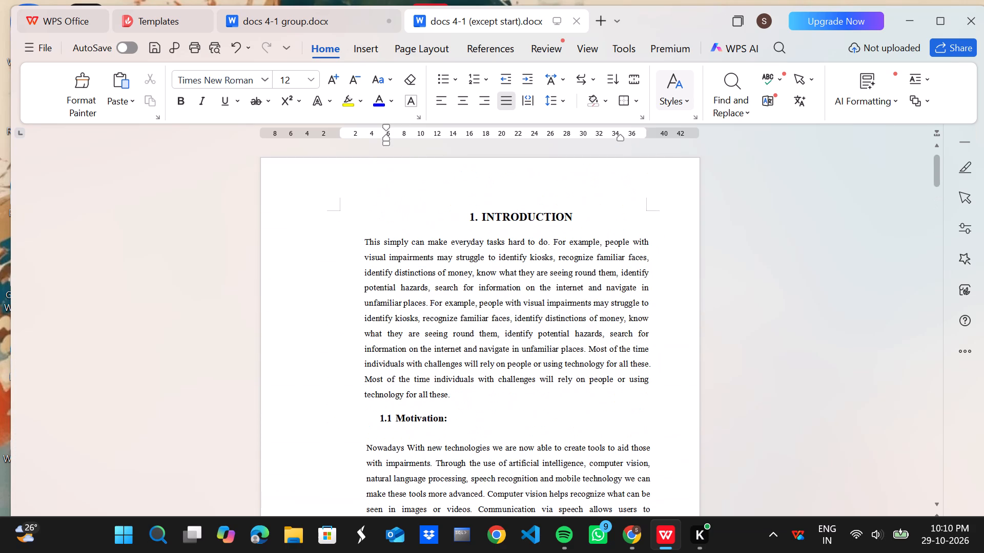
{"action": "scroll", "coordinate": [622, 422], "scroll_direction": "down", "scroll_amount": 8}
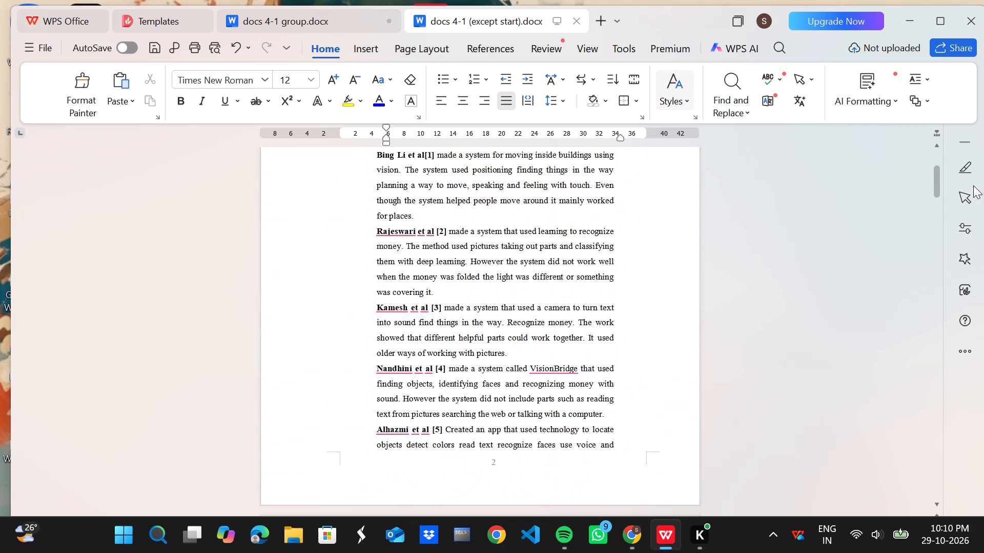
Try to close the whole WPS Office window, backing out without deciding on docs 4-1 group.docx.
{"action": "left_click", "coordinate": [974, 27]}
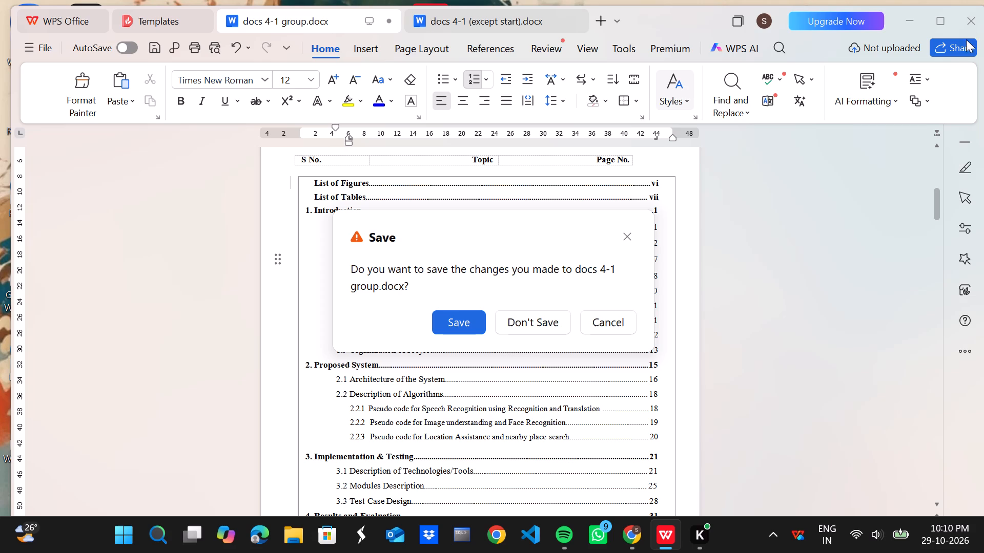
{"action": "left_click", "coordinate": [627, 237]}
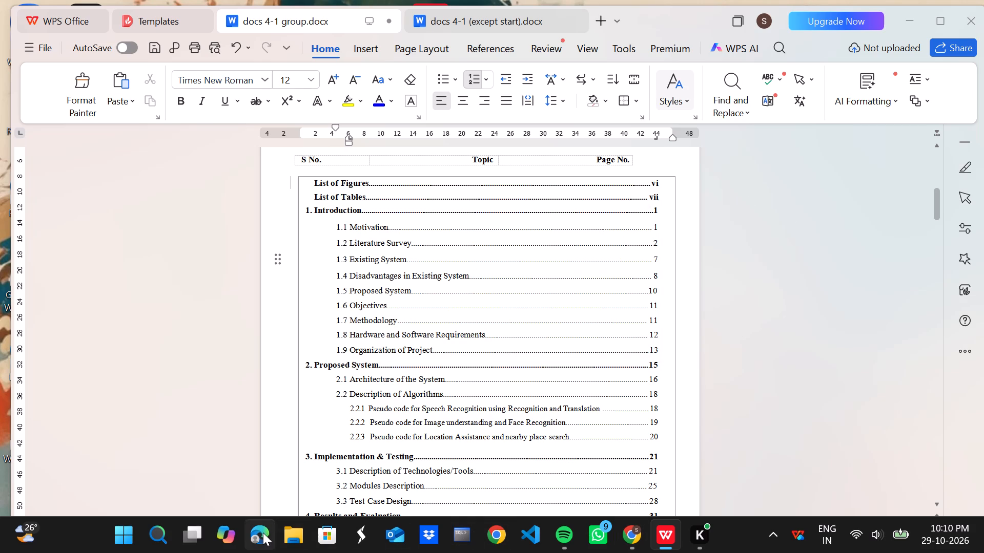
Switch to File Explorer and open the Word document docs 4-1 (except start) 1 from the Downloads folder on drive C.
{"action": "double_click", "coordinate": [286, 533]}
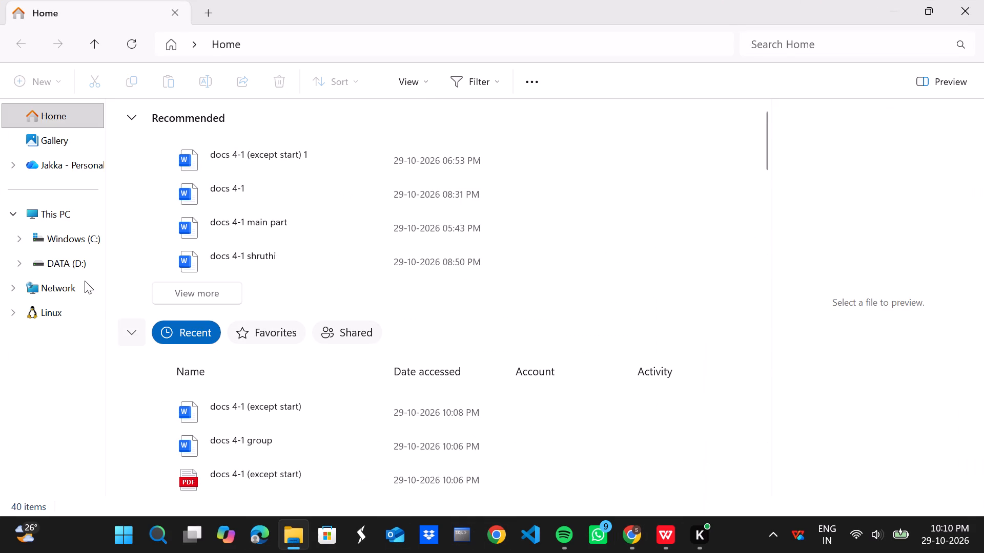
{"action": "double_click", "coordinate": [80, 208]}
{"action": "double_click", "coordinate": [246, 158]}
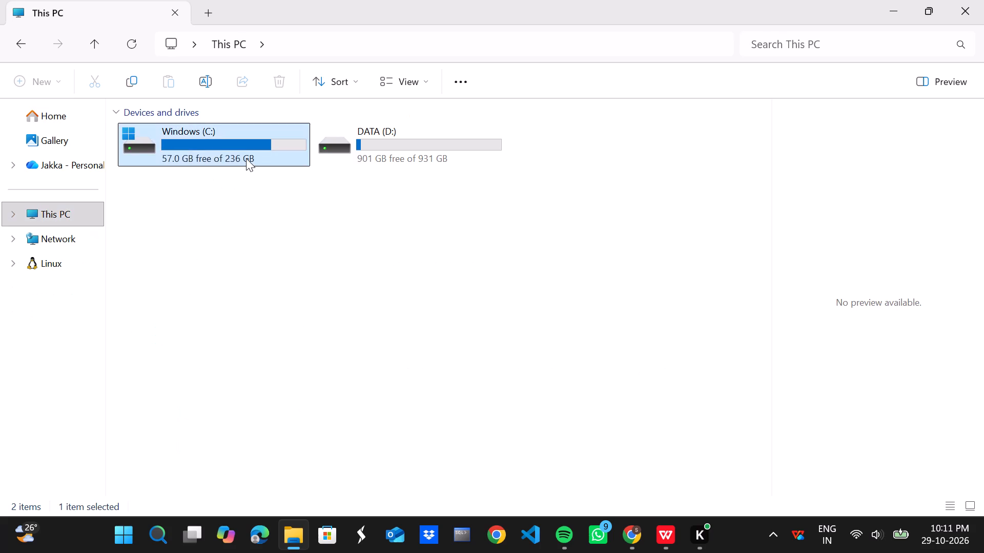
{"action": "double_click", "coordinate": [205, 309]}
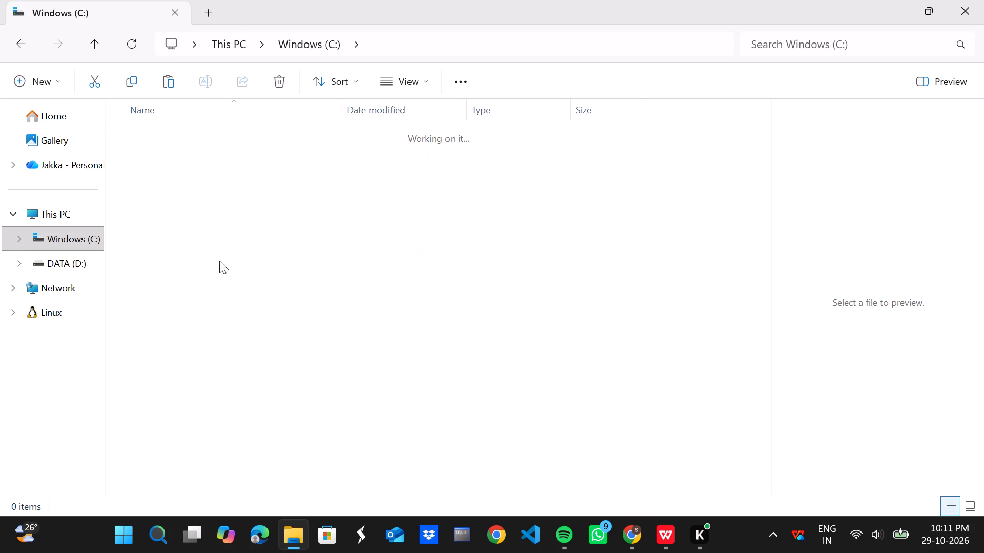
{"action": "double_click", "coordinate": [227, 135]}
{"action": "scroll", "coordinate": [212, 347], "scroll_direction": "down", "scroll_amount": 2}
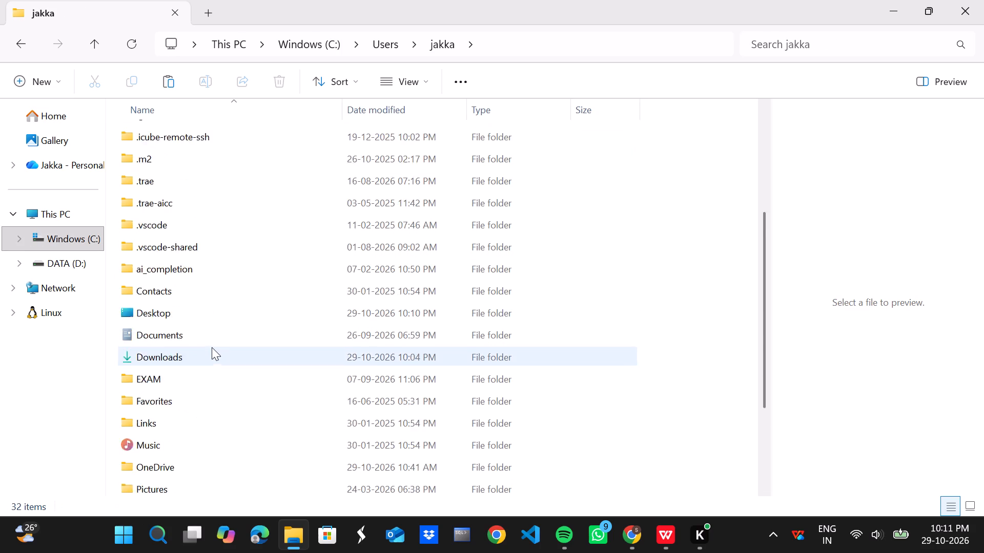
{"action": "scroll", "coordinate": [212, 347], "scroll_direction": "down", "scroll_amount": 1}
{"action": "double_click", "coordinate": [201, 295]}
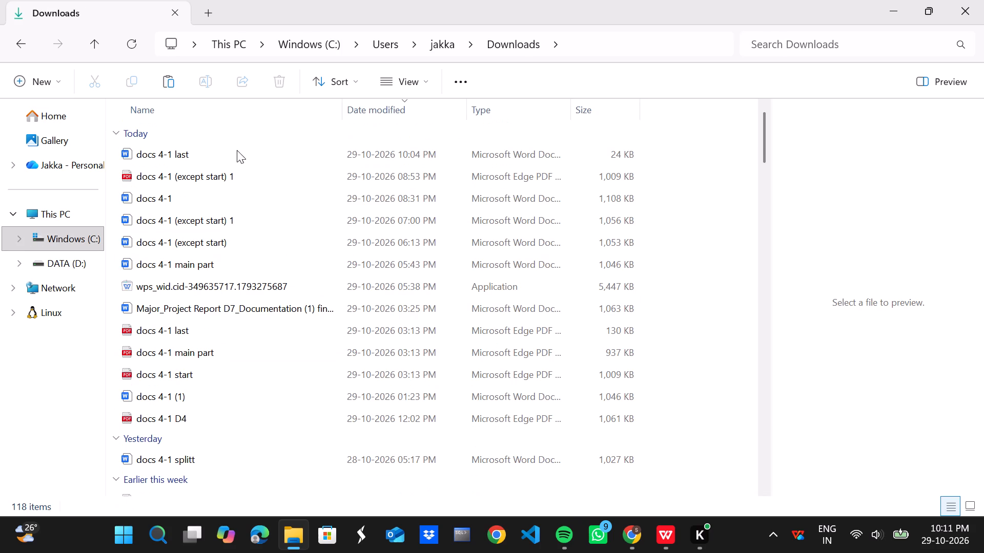
{"action": "left_click", "coordinate": [240, 171]}
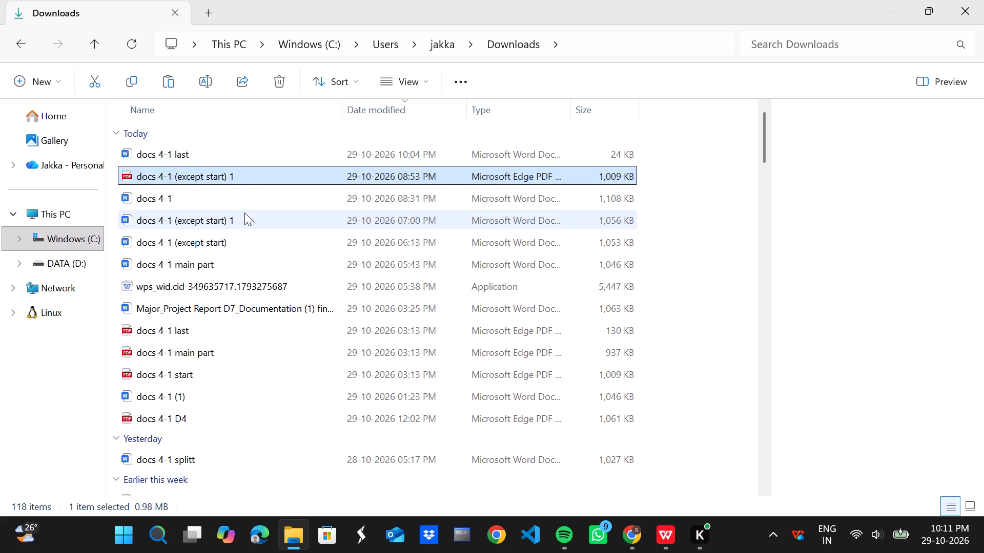
{"action": "double_click", "coordinate": [247, 222]}
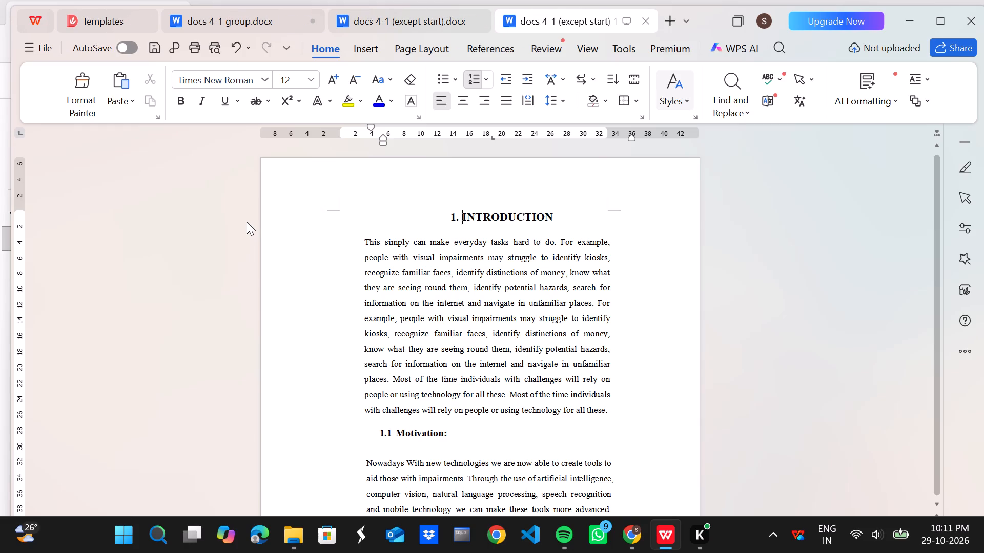
Examine the page layout and paragraph widths from the 1. INTRODUCTION page through Table 1.2, then back to the literature survey.
{"action": "scroll", "coordinate": [419, 358], "scroll_direction": "down", "scroll_amount": 7}
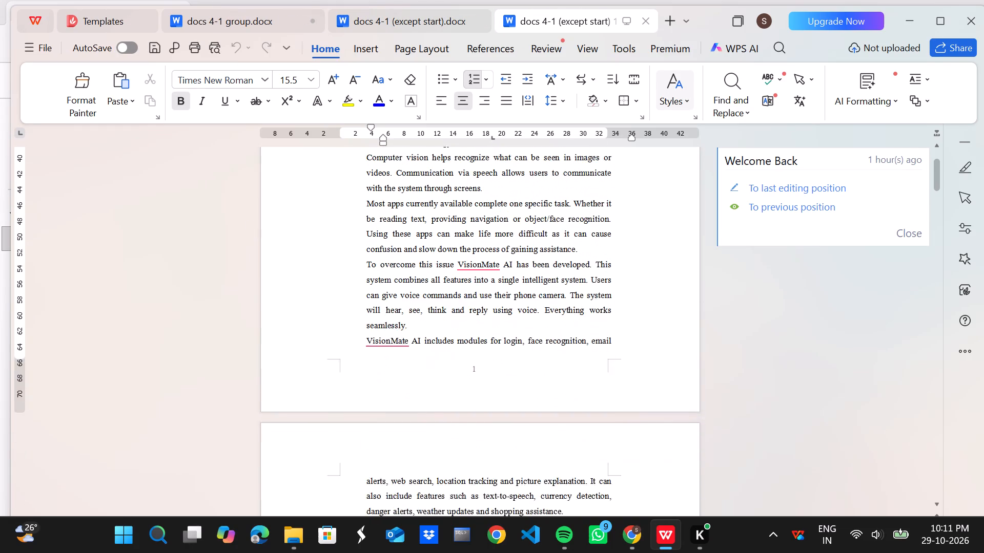
{"action": "scroll", "coordinate": [419, 358], "scroll_direction": "down", "scroll_amount": 8}
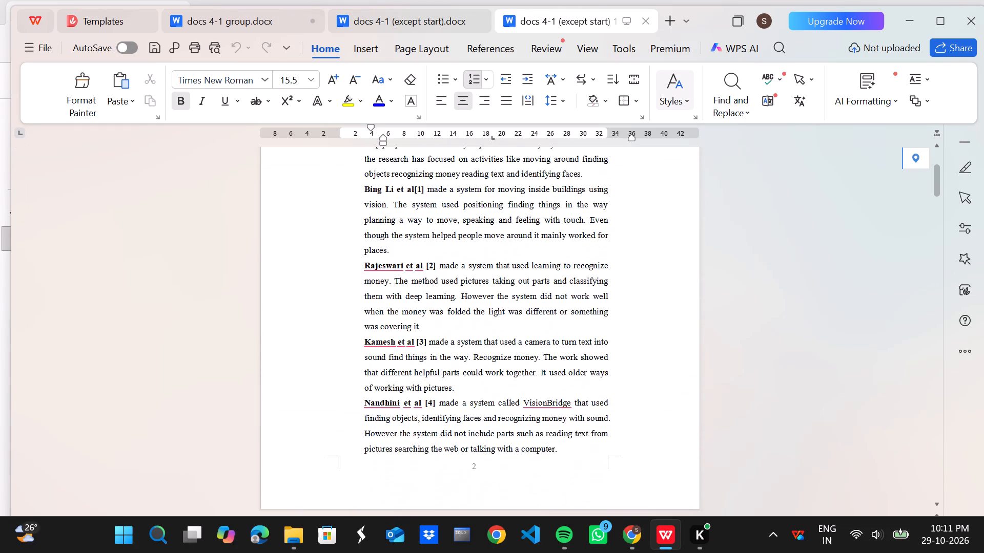
{"action": "scroll", "coordinate": [419, 358], "scroll_direction": "down", "scroll_amount": 6}
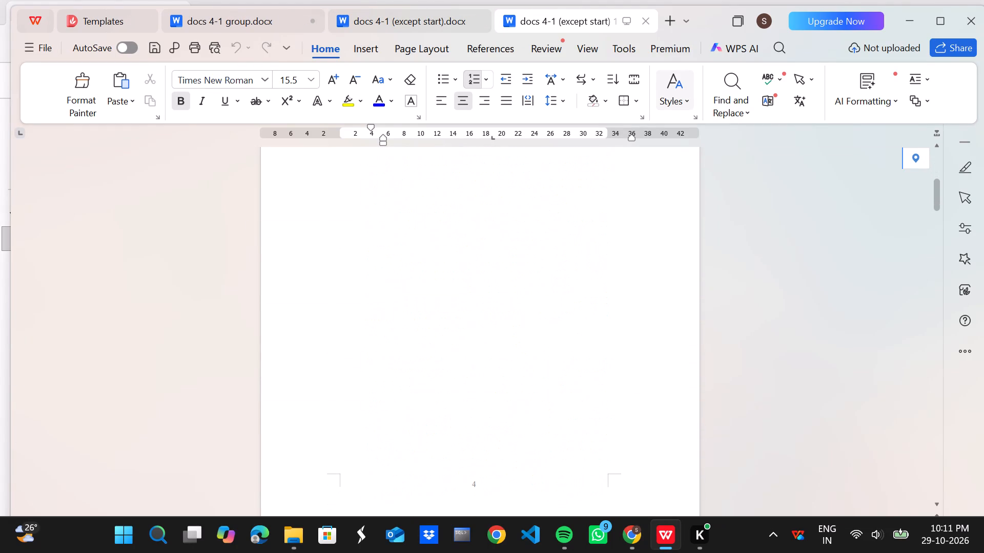
{"action": "scroll", "coordinate": [419, 358], "scroll_direction": "up", "scroll_amount": 2}
{"action": "scroll", "coordinate": [419, 358], "scroll_direction": "down", "scroll_amount": 5}
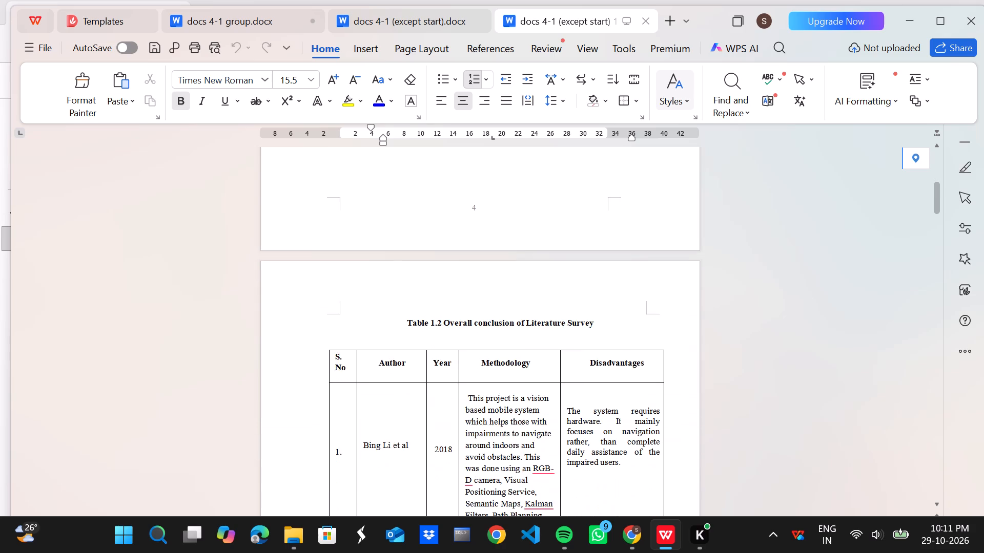
{"action": "scroll", "coordinate": [419, 358], "scroll_direction": "up", "scroll_amount": 7}
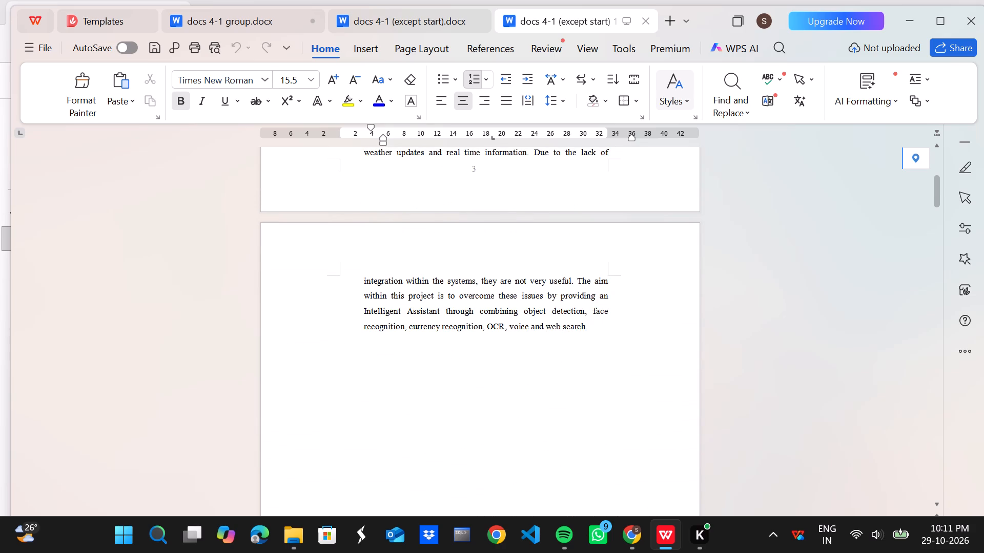
{"action": "scroll", "coordinate": [419, 358], "scroll_direction": "up", "scroll_amount": 6}
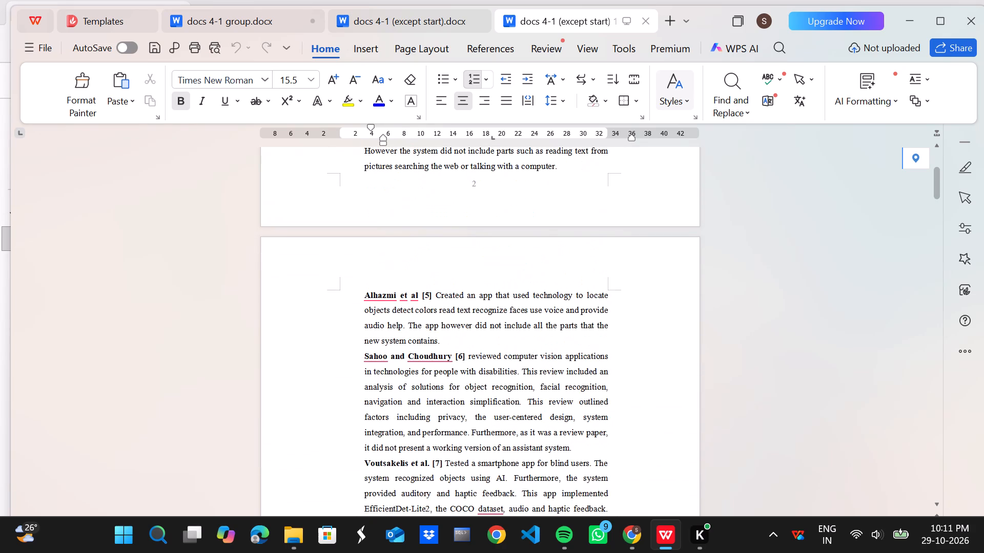
{"action": "scroll", "coordinate": [419, 358], "scroll_direction": "up", "scroll_amount": 3}
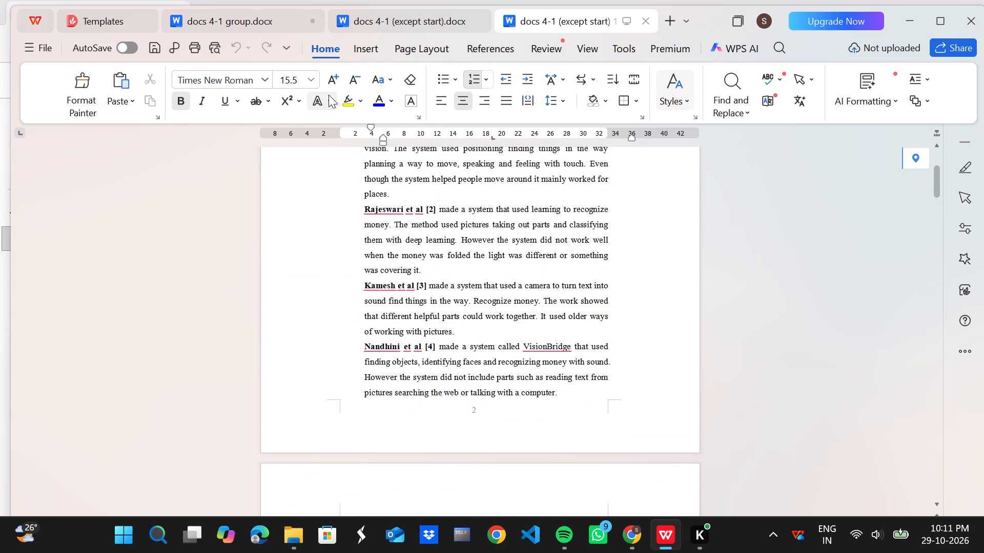
Set the right page margin to 1 inch.
{"action": "left_click", "coordinate": [401, 54]}
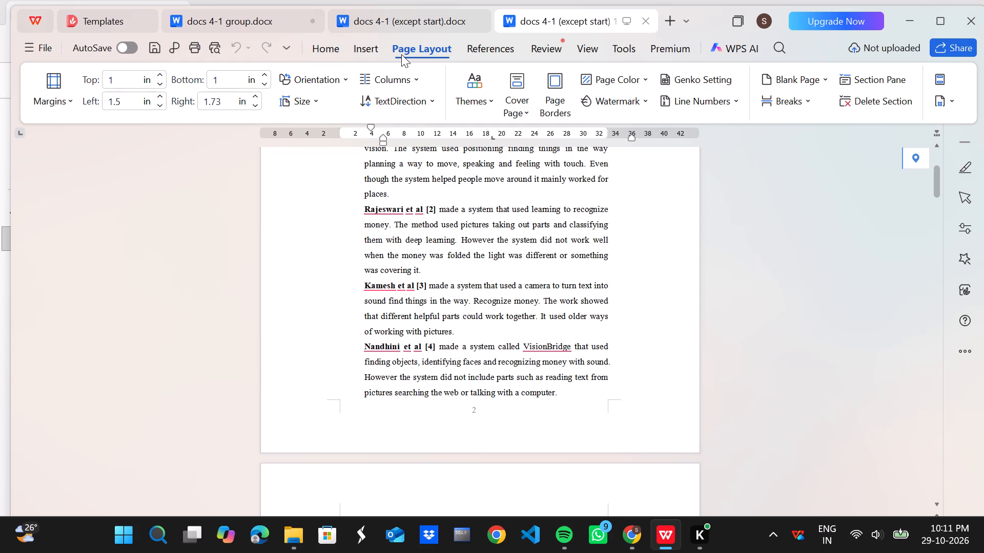
{"action": "left_click", "coordinate": [231, 100]}
{"action": "key", "text": "BackSpace"}
{"action": "key", "text": "BackSpace"}
{"action": "key", "text": "BackSpace"}
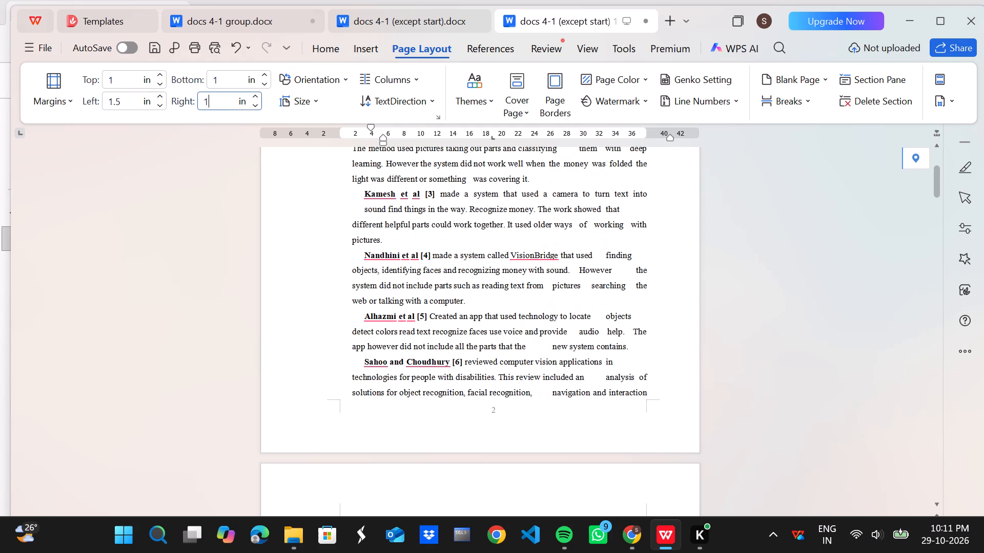
{"action": "key", "text": "Return"}
{"action": "left_click", "coordinate": [262, 241]}
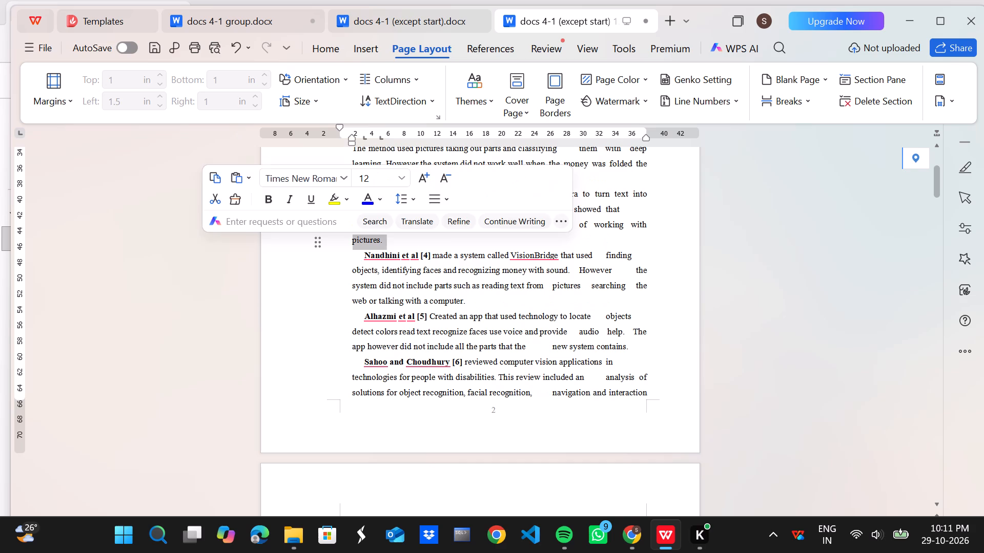
{"action": "left_click", "coordinate": [413, 381]}
Shift the first-line and left indents of the 1.2 Literature Survey paragraphs, through reference [7], inward to about 2 on the ruler.
{"action": "scroll", "coordinate": [413, 381], "scroll_direction": "up", "scroll_amount": 5}
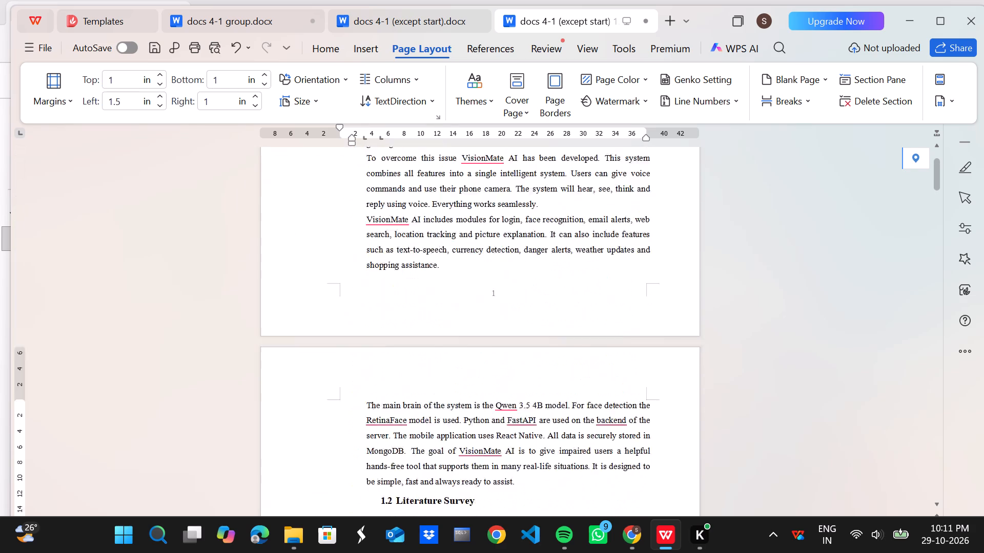
{"action": "scroll", "coordinate": [413, 381], "scroll_direction": "up", "scroll_amount": 4}
{"action": "scroll", "coordinate": [524, 441], "scroll_direction": "down", "scroll_amount": 2}
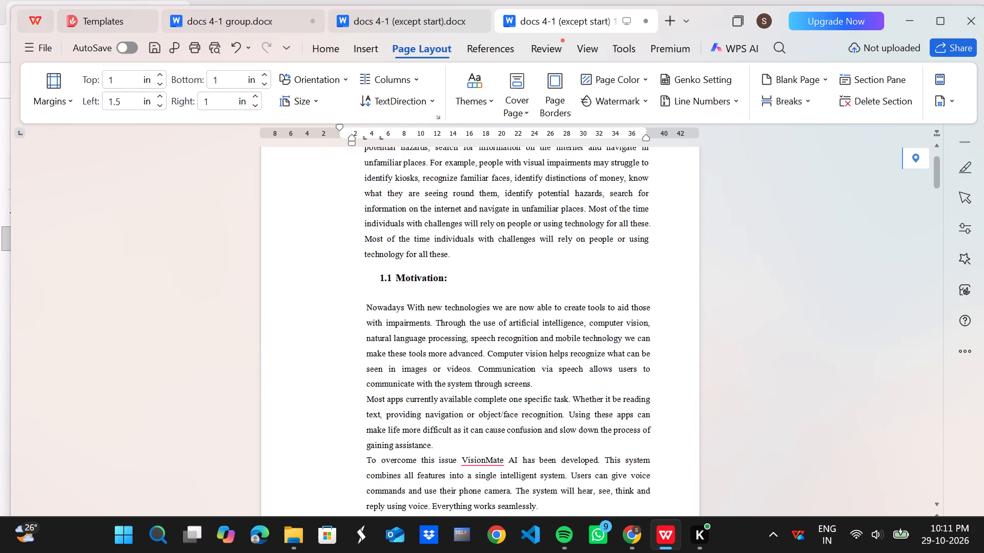
{"action": "scroll", "coordinate": [524, 441], "scroll_direction": "down", "scroll_amount": 7}
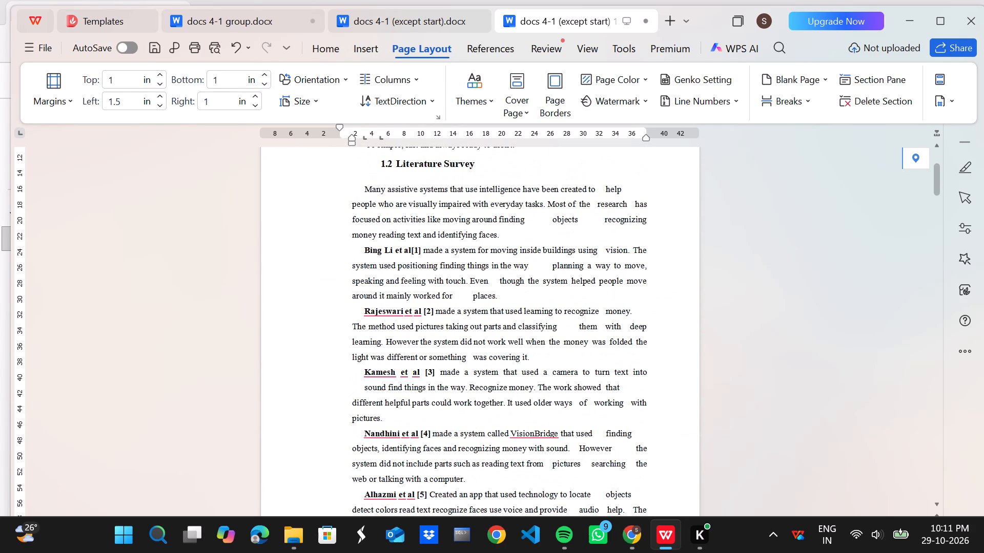
{"action": "scroll", "coordinate": [524, 441], "scroll_direction": "down", "scroll_amount": 1}
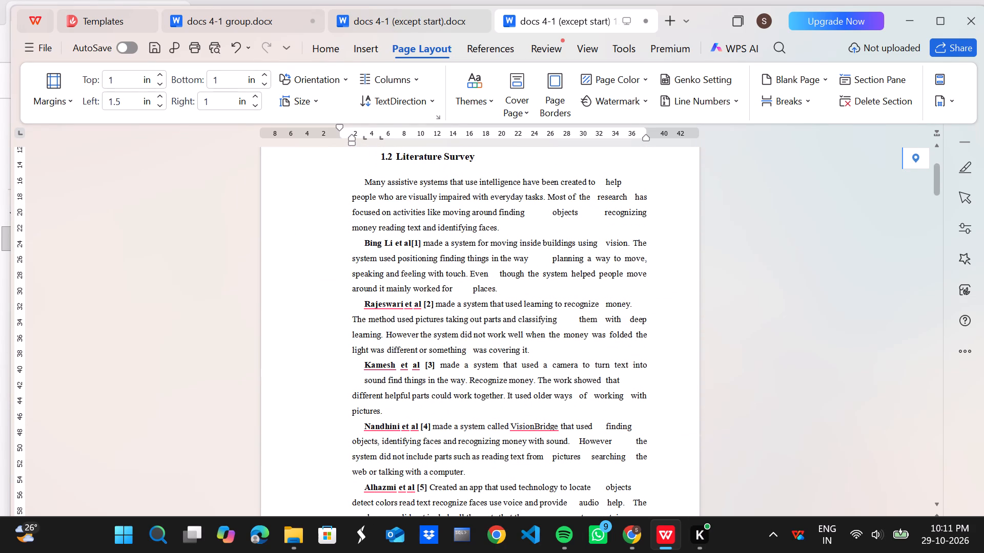
{"action": "left_click_drag", "start_coordinate": [365, 181], "coordinate": [525, 493]}
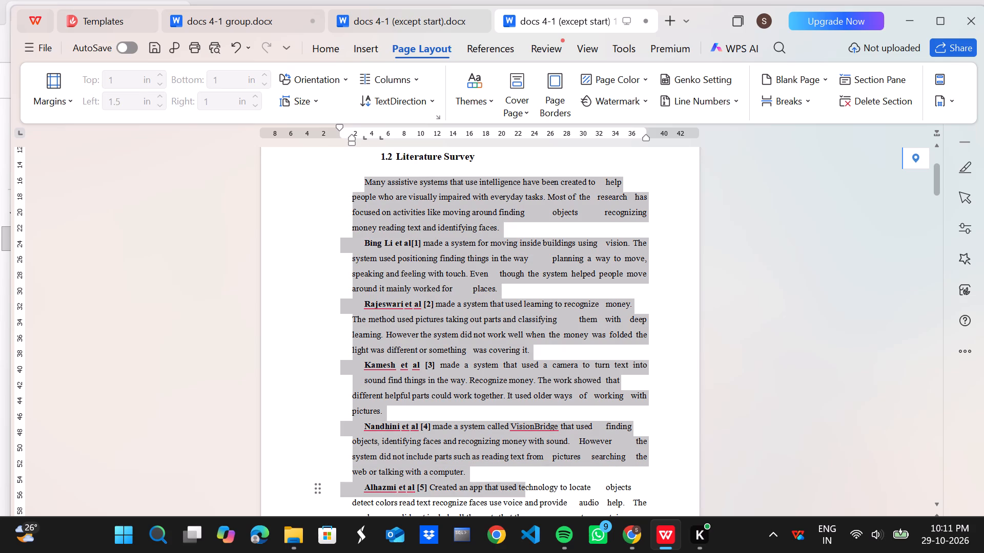
{"action": "left_click_drag", "start_coordinate": [525, 493], "coordinate": [613, 502]}
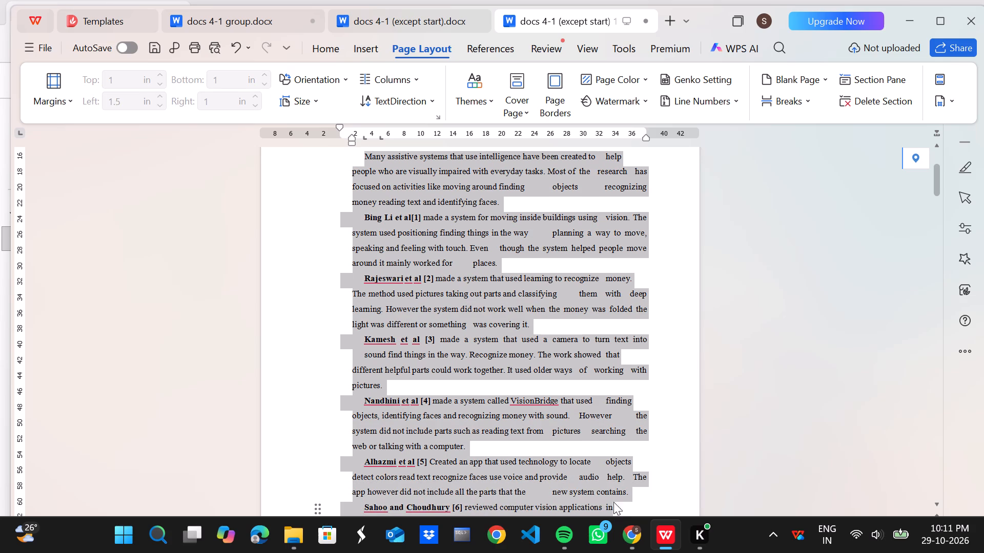
{"action": "left_click_drag", "start_coordinate": [613, 502], "coordinate": [633, 431]}
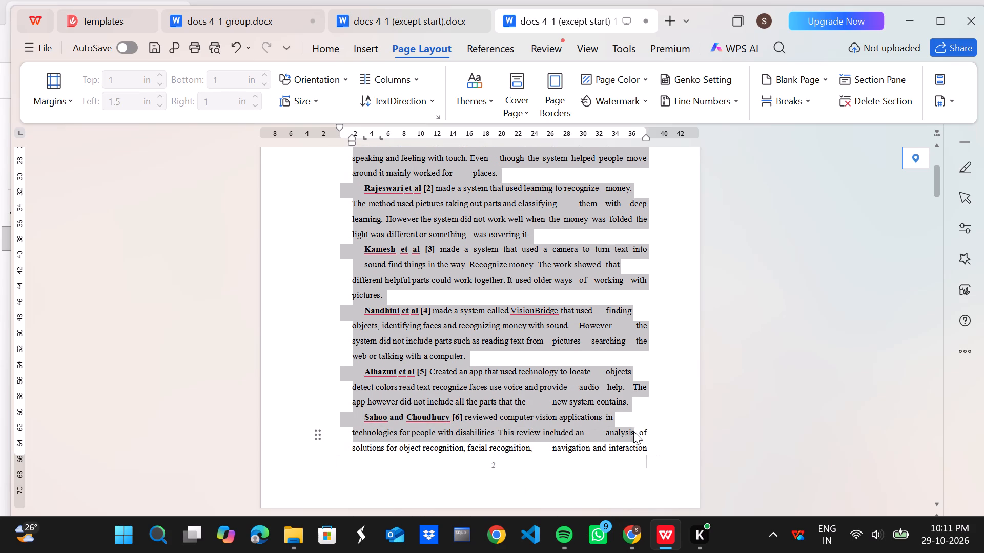
{"action": "left_click_drag", "start_coordinate": [633, 431], "coordinate": [643, 522]}
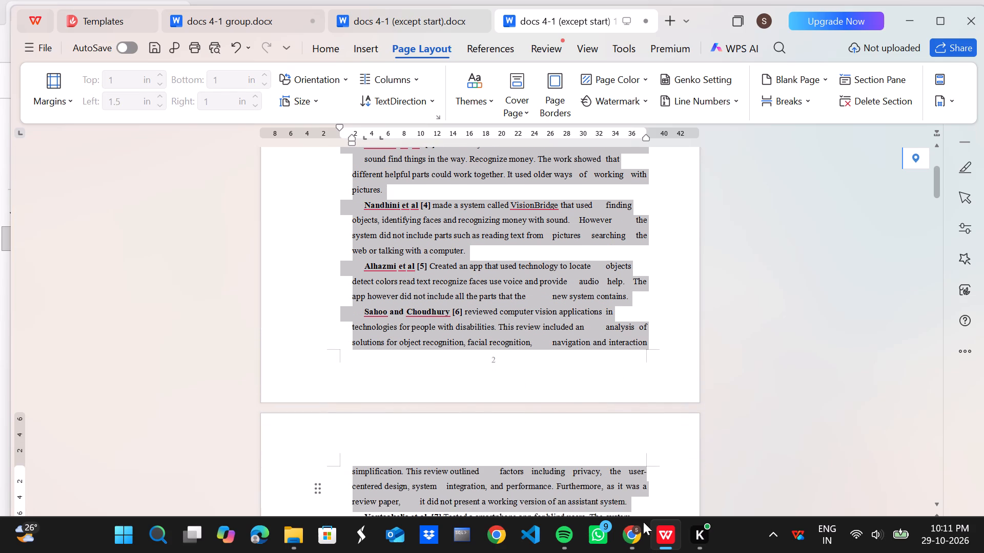
{"action": "left_click_drag", "start_coordinate": [643, 522], "coordinate": [646, 418]}
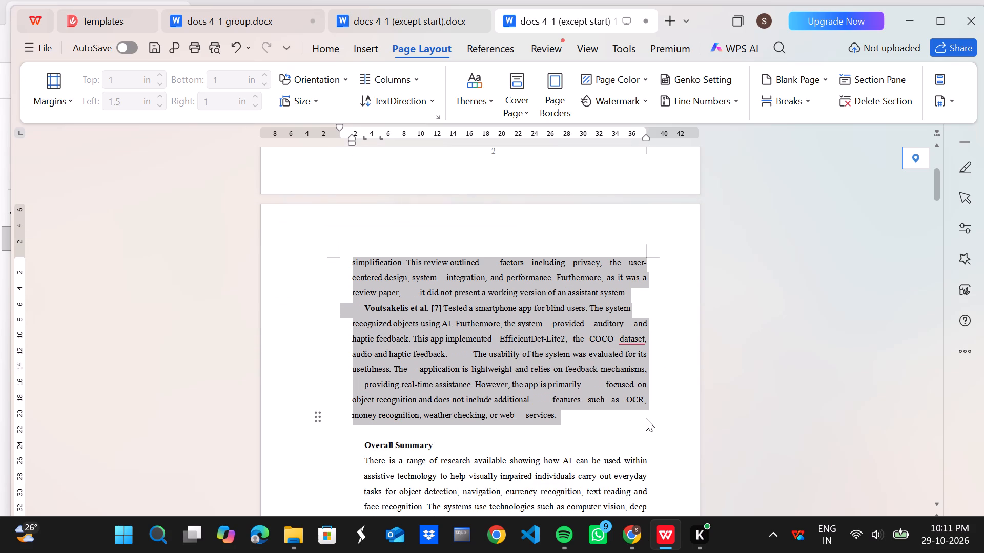
{"action": "left_click_drag", "start_coordinate": [646, 418], "coordinate": [645, 416]}
{"action": "left_click_drag", "start_coordinate": [340, 124], "coordinate": [358, 126]}
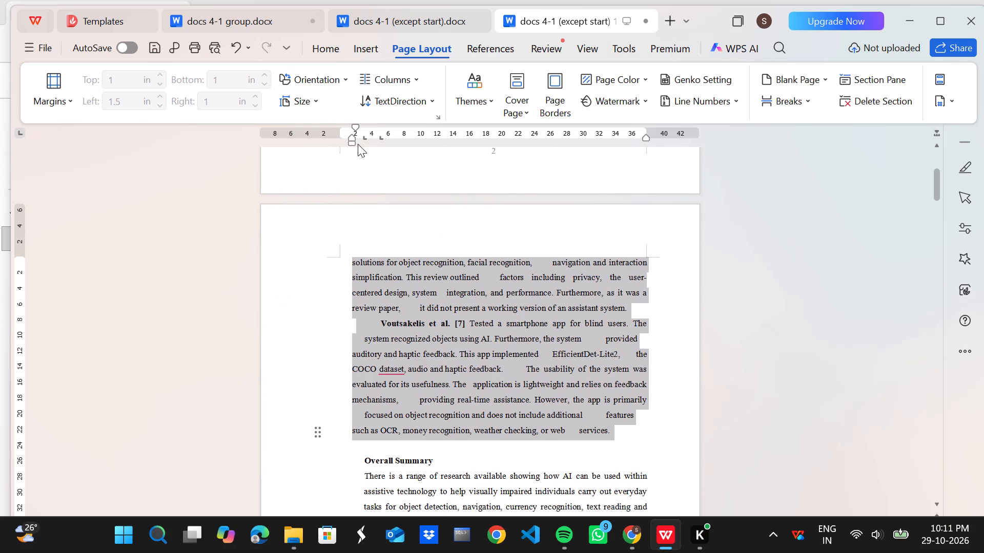
{"action": "left_click", "coordinate": [352, 139]}
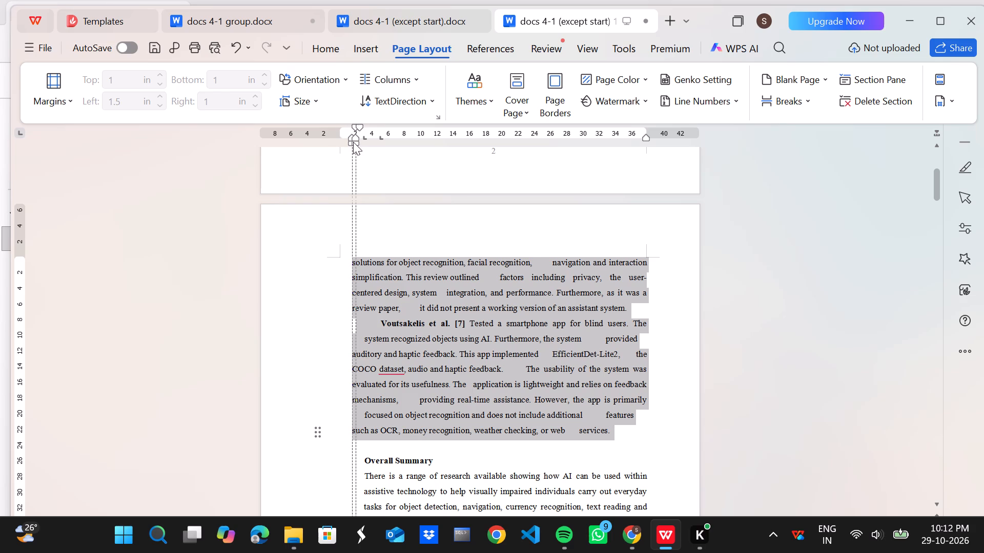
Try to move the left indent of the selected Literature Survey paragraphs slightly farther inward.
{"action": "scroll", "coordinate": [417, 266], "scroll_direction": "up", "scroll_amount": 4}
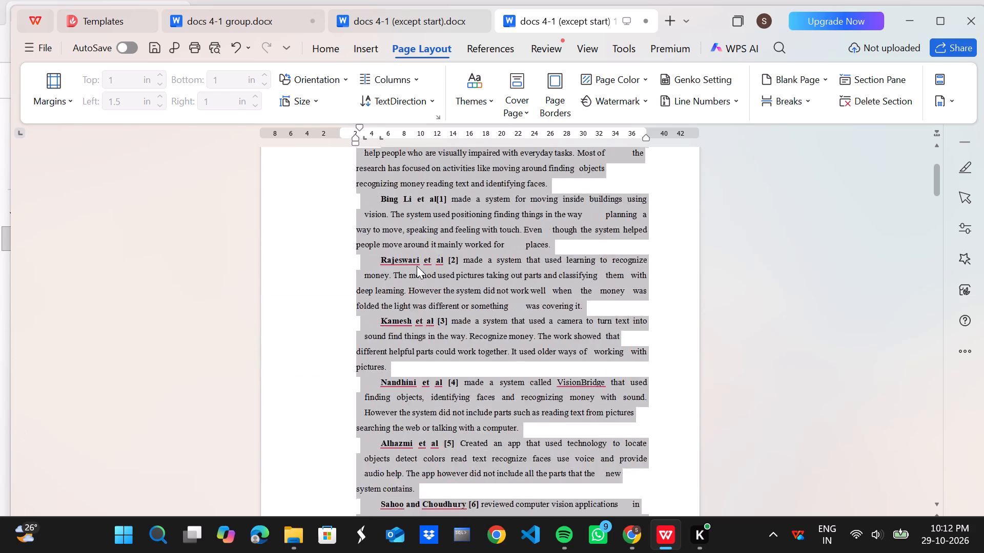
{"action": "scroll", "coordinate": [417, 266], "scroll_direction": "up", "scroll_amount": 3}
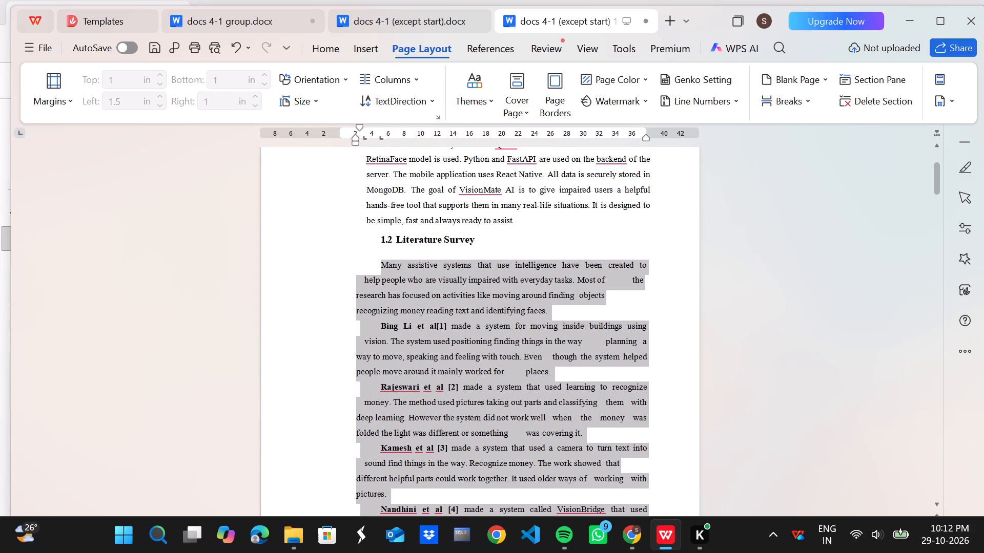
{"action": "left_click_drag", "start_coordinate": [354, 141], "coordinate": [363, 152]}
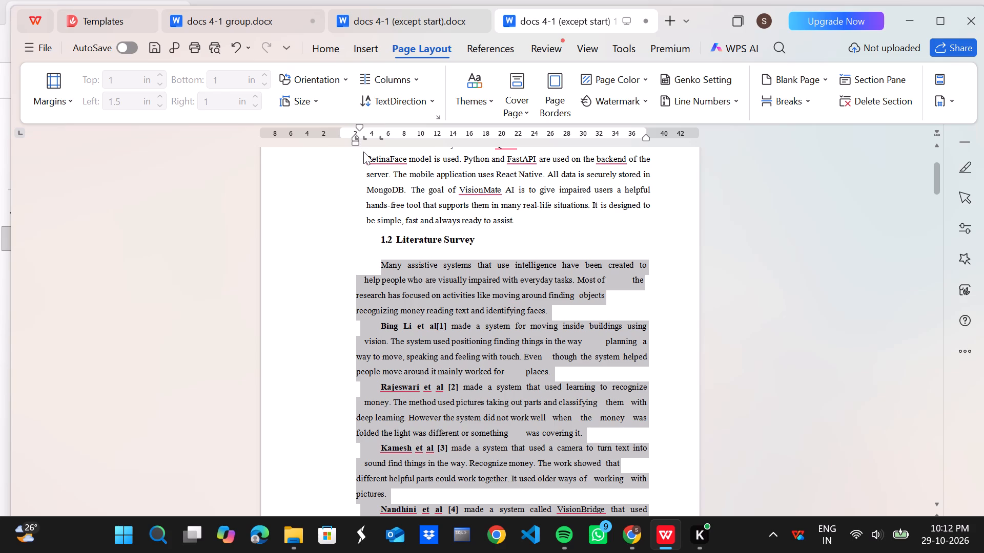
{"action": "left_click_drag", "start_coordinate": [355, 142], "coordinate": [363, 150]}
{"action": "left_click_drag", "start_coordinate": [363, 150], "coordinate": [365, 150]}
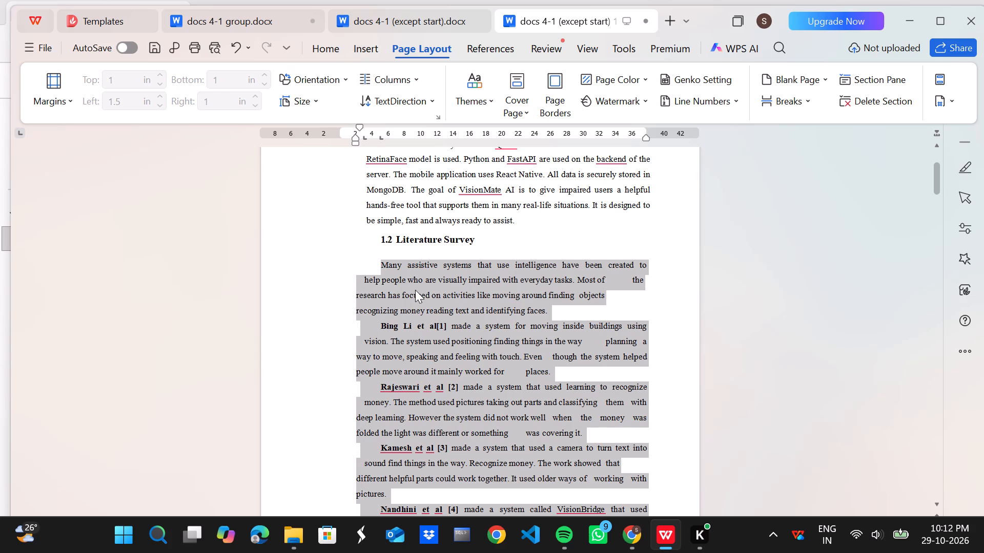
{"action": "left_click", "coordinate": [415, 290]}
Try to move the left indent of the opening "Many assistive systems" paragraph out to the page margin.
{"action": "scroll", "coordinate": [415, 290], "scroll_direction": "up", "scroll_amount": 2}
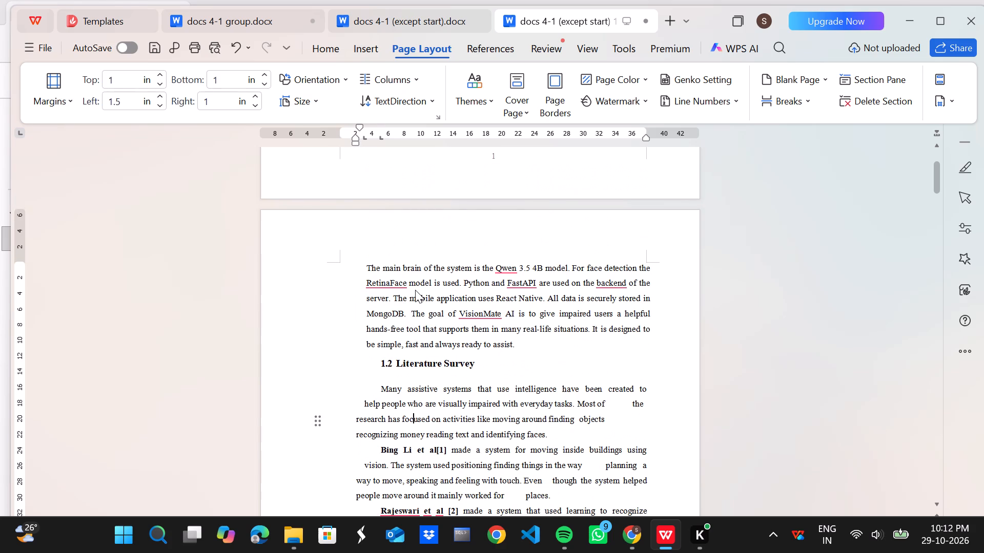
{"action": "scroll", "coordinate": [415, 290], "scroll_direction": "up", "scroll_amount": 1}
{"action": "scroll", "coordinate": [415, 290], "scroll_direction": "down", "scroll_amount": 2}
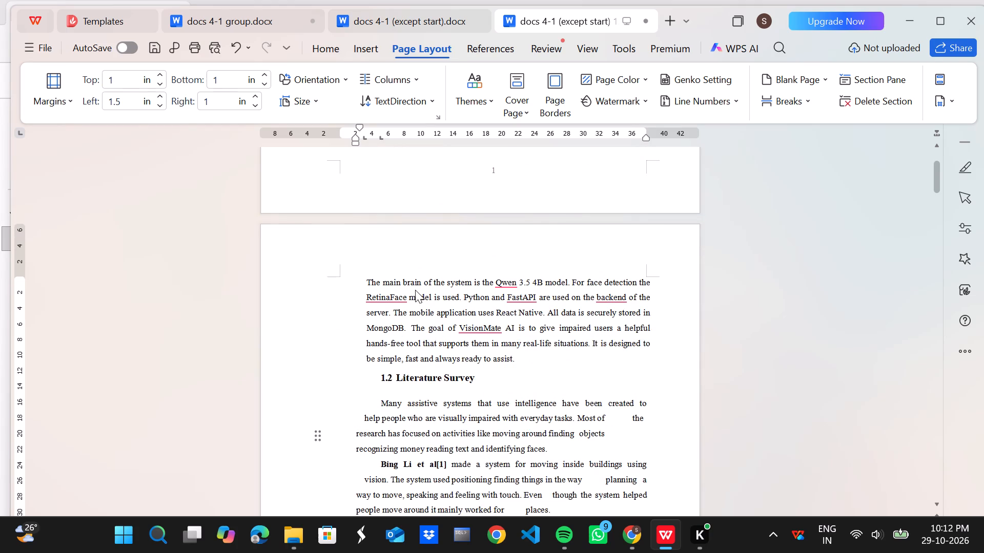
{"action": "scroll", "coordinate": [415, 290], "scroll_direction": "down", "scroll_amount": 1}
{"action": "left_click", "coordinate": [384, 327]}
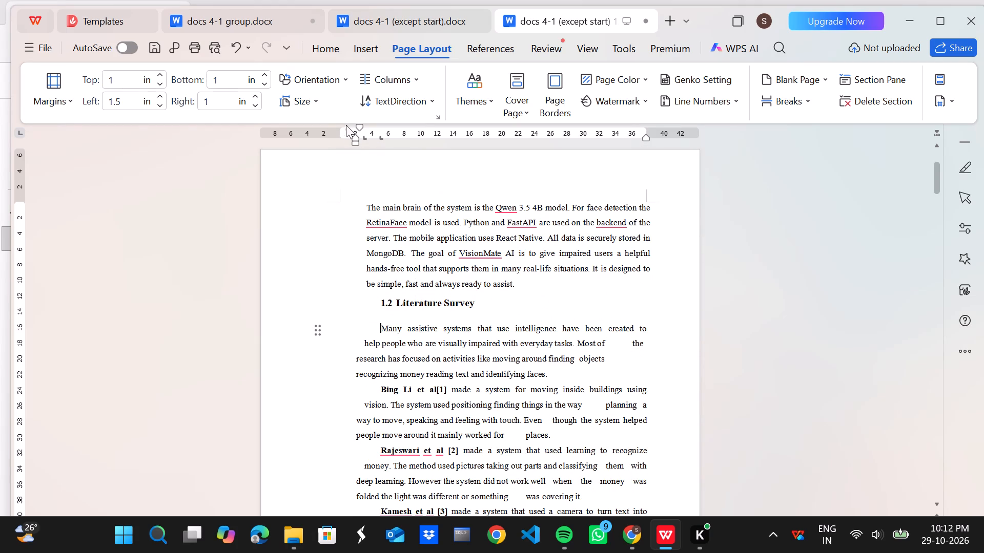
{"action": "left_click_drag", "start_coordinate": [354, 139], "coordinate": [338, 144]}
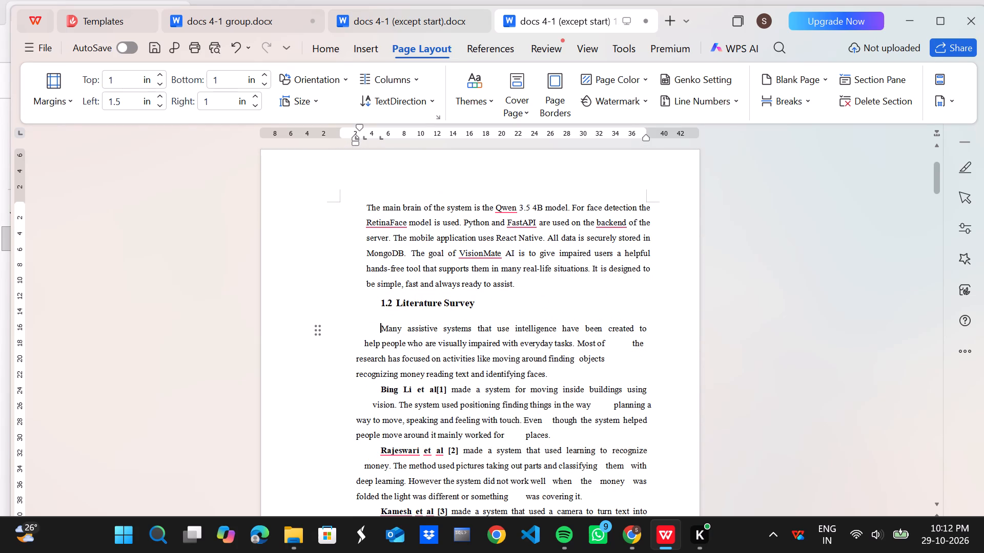
Shift the left and first-line indents of the 1.2 Literature Survey paragraphs, through reference [7], inward to about 3 on the ruler.
{"action": "left_click_drag", "start_coordinate": [382, 328], "coordinate": [425, 532]}
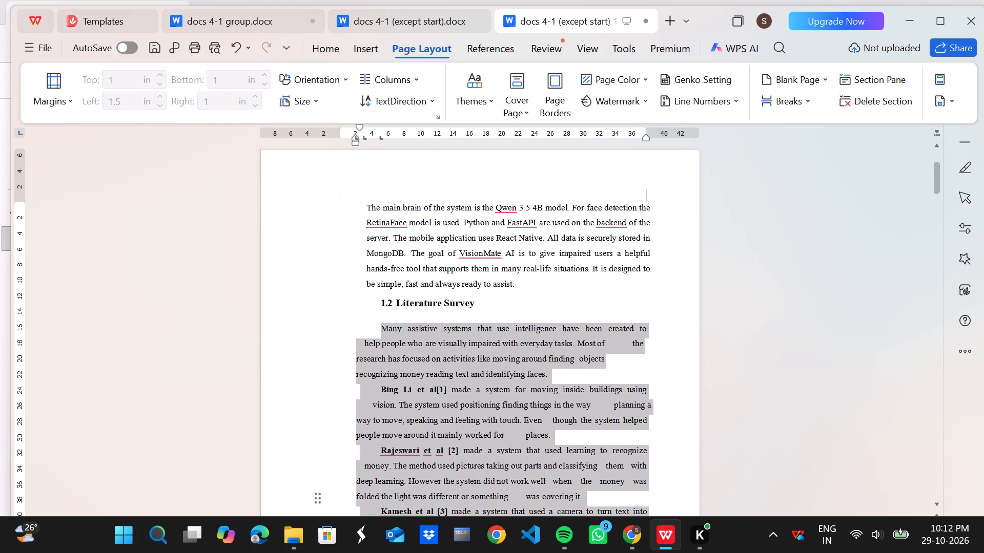
{"action": "left_click_drag", "start_coordinate": [425, 532], "coordinate": [453, 552]}
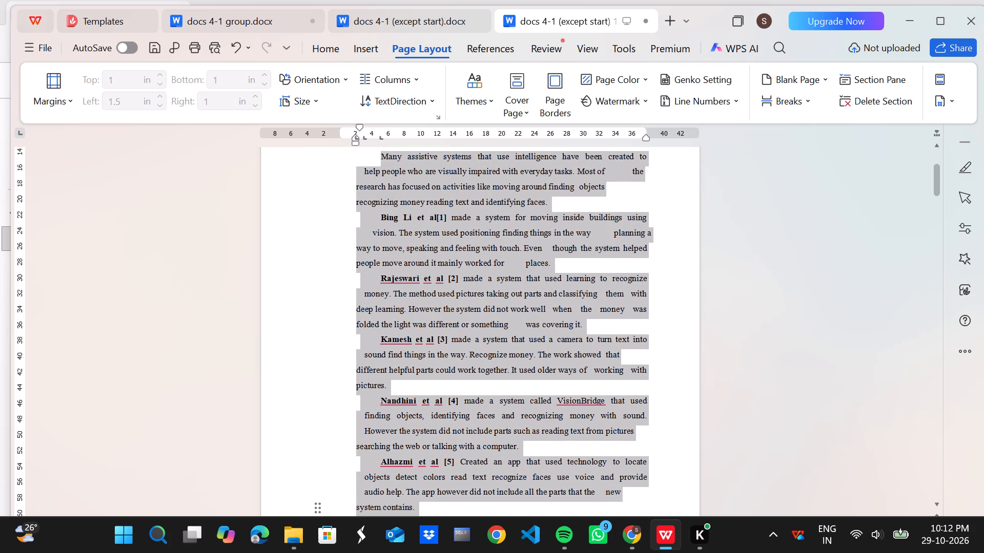
{"action": "left_click_drag", "start_coordinate": [453, 552], "coordinate": [453, 552]}
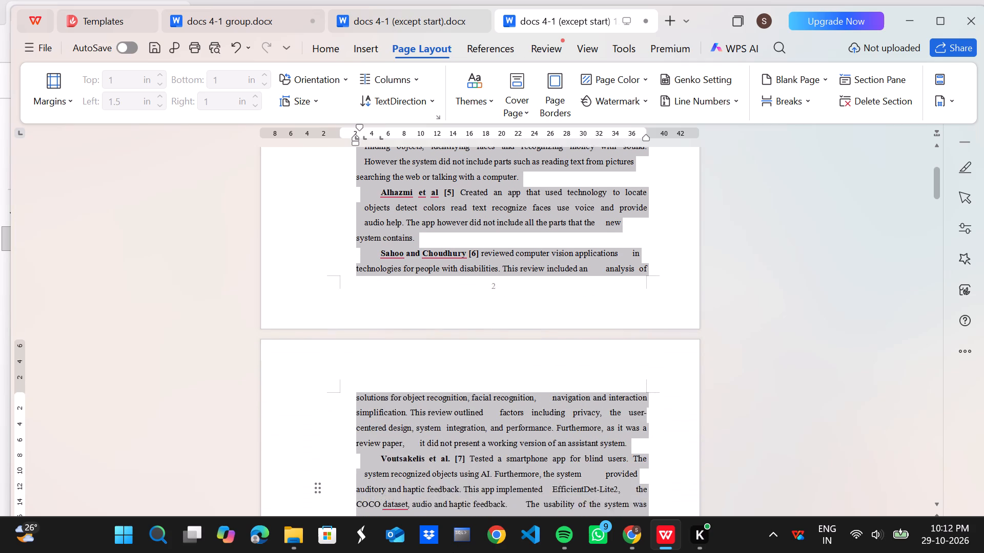
{"action": "left_click_drag", "start_coordinate": [453, 552], "coordinate": [570, 264]}
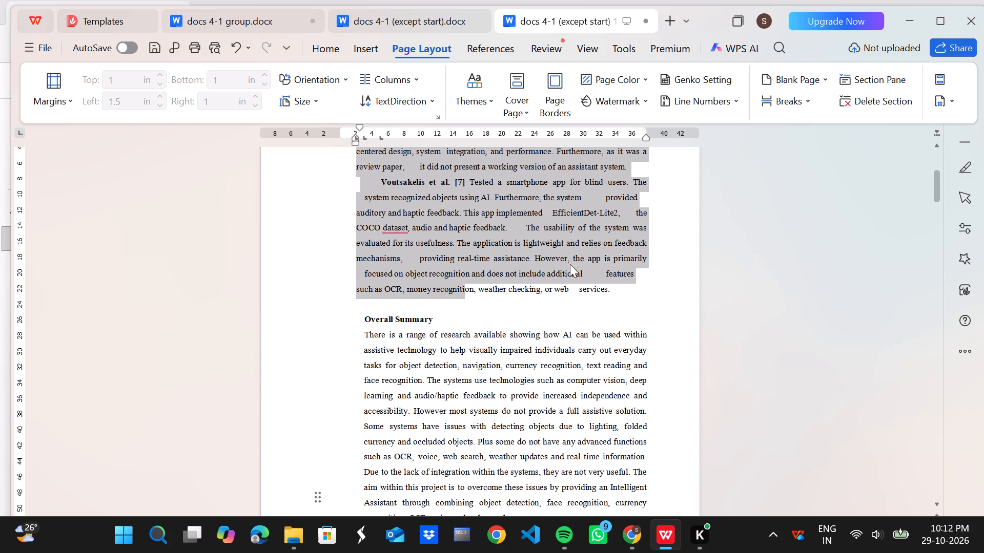
{"action": "left_click_drag", "start_coordinate": [570, 264], "coordinate": [624, 289]}
{"action": "scroll", "coordinate": [399, 252], "scroll_direction": "up", "scroll_amount": 4}
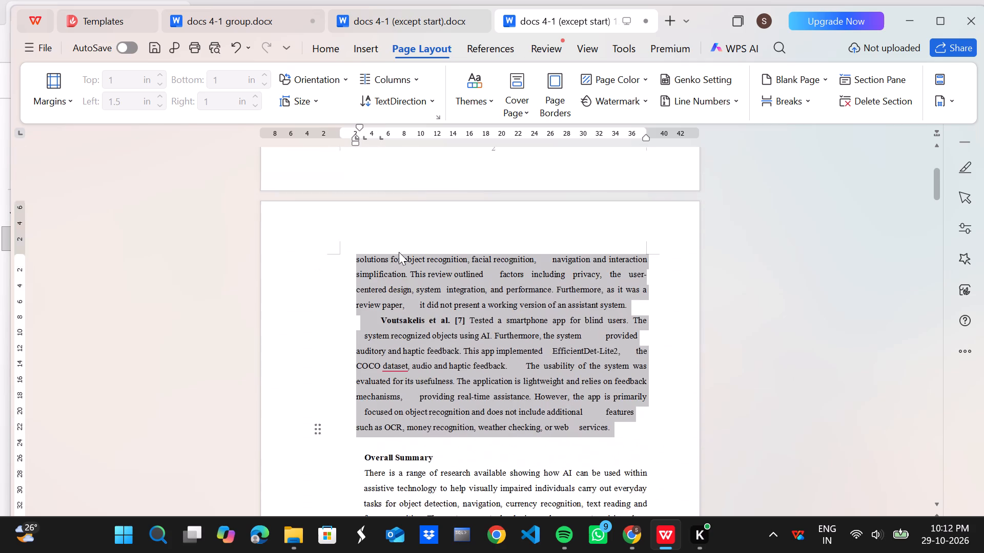
{"action": "scroll", "coordinate": [399, 252], "scroll_direction": "up", "scroll_amount": 6}
{"action": "scroll", "coordinate": [399, 252], "scroll_direction": "down", "scroll_amount": 1}
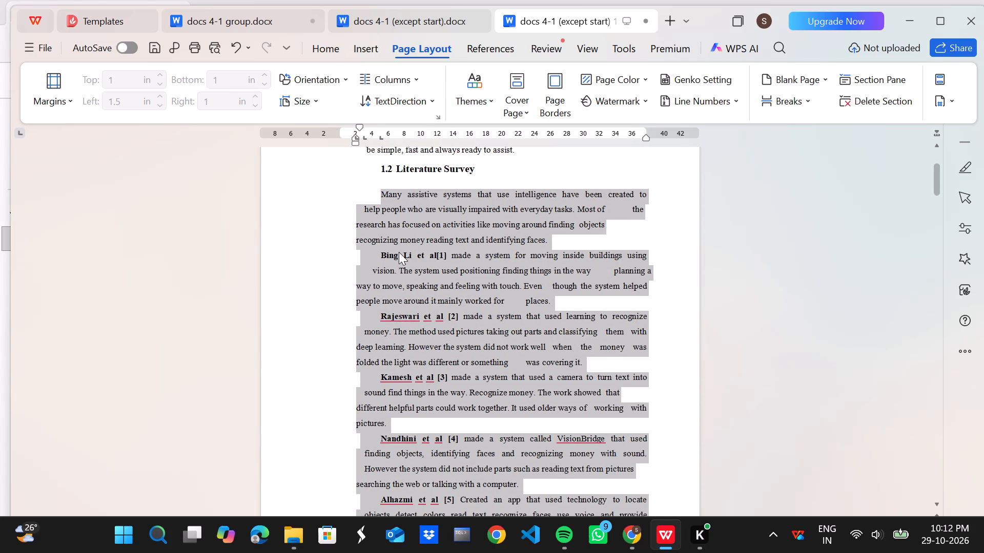
{"action": "scroll", "coordinate": [399, 252], "scroll_direction": "up", "scroll_amount": 2}
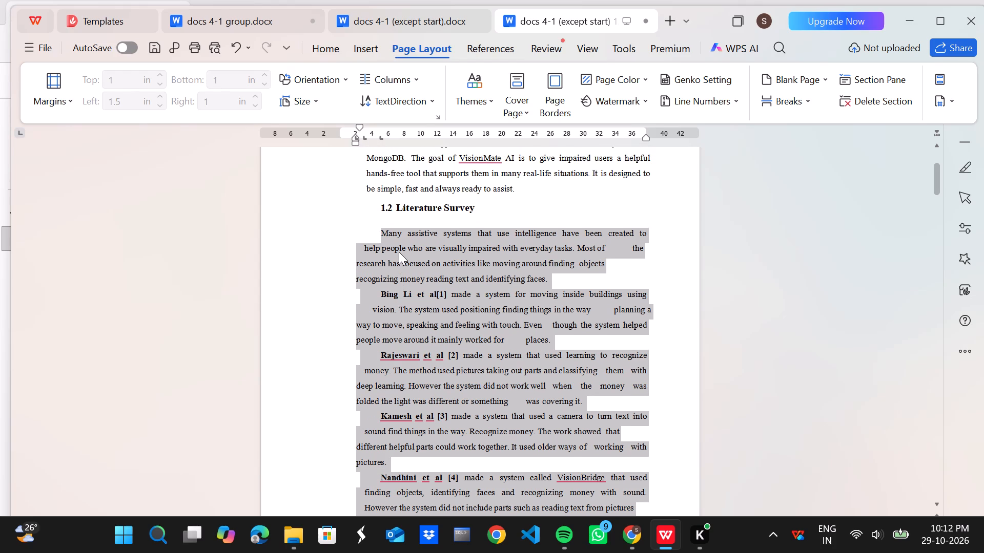
{"action": "scroll", "coordinate": [399, 252], "scroll_direction": "up", "scroll_amount": 1}
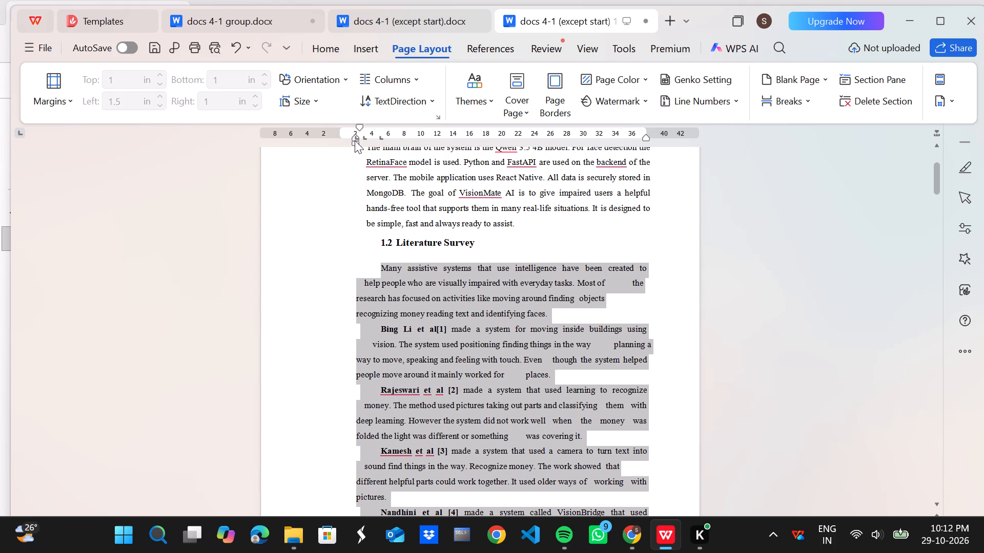
{"action": "double_click", "coordinate": [355, 140]}
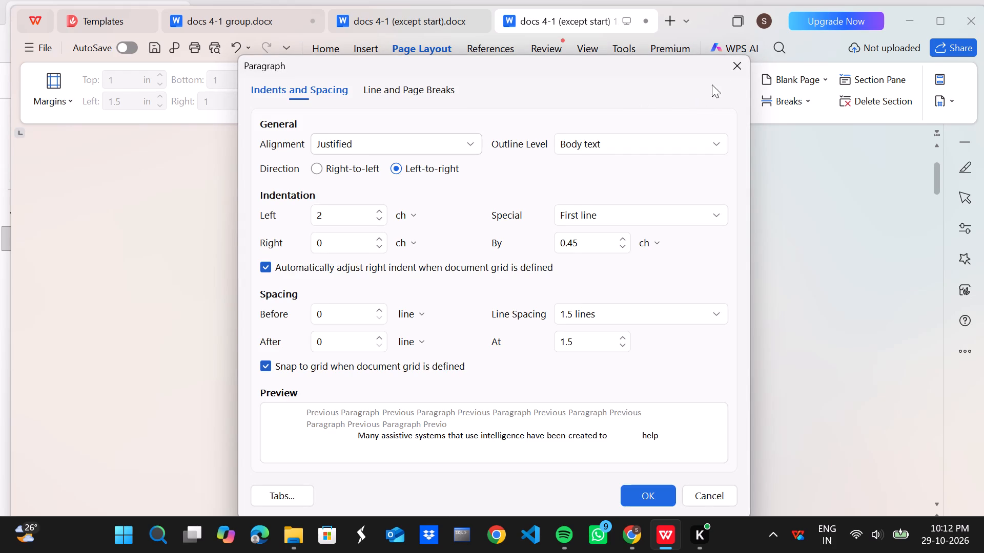
{"action": "left_click", "coordinate": [732, 69]}
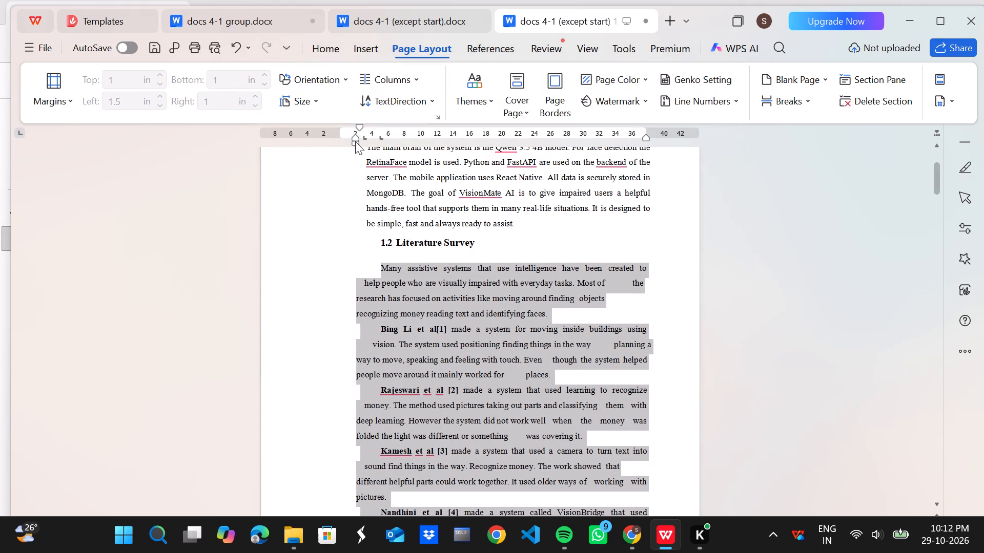
{"action": "left_click_drag", "start_coordinate": [356, 138], "coordinate": [367, 147]}
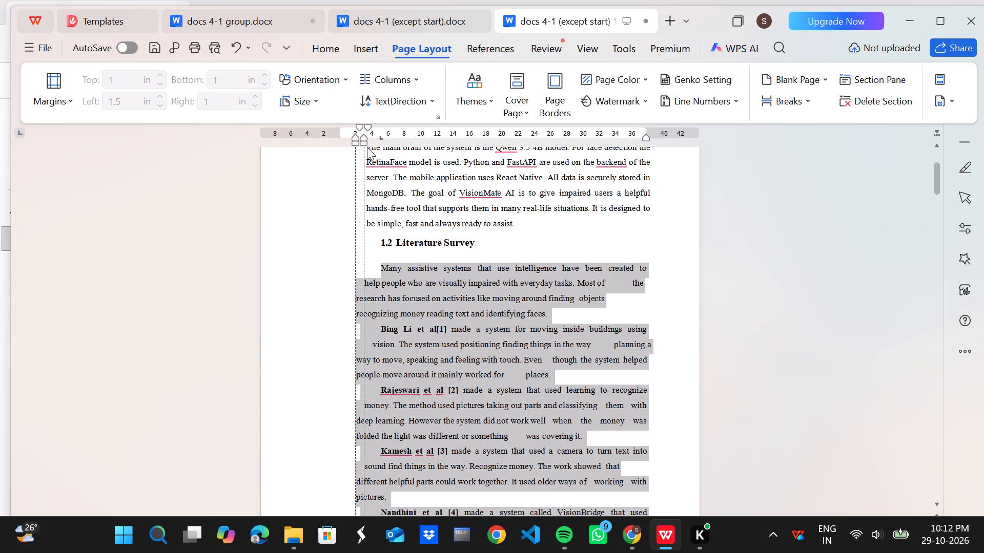
{"action": "left_click_drag", "start_coordinate": [367, 147], "coordinate": [368, 147]}
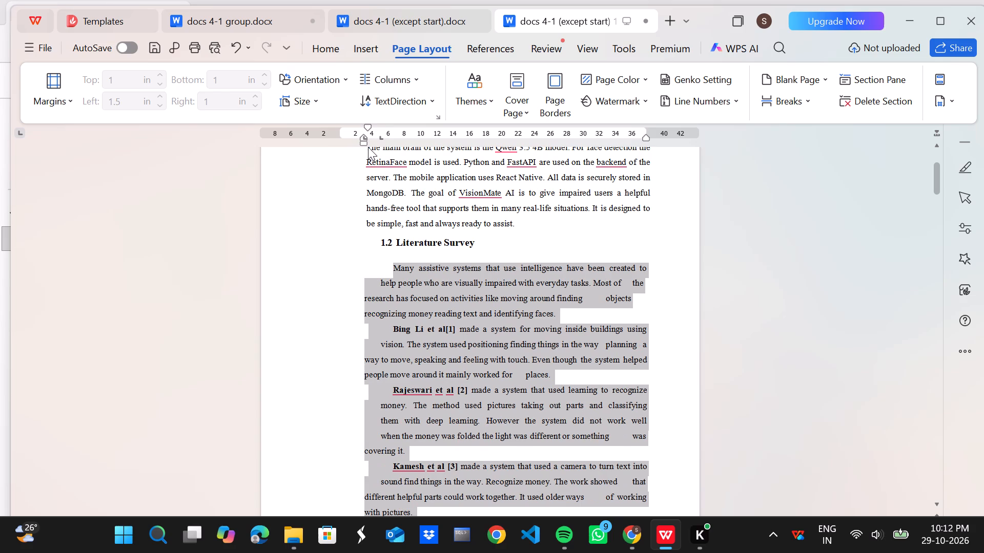
{"action": "left_click", "coordinate": [449, 305]}
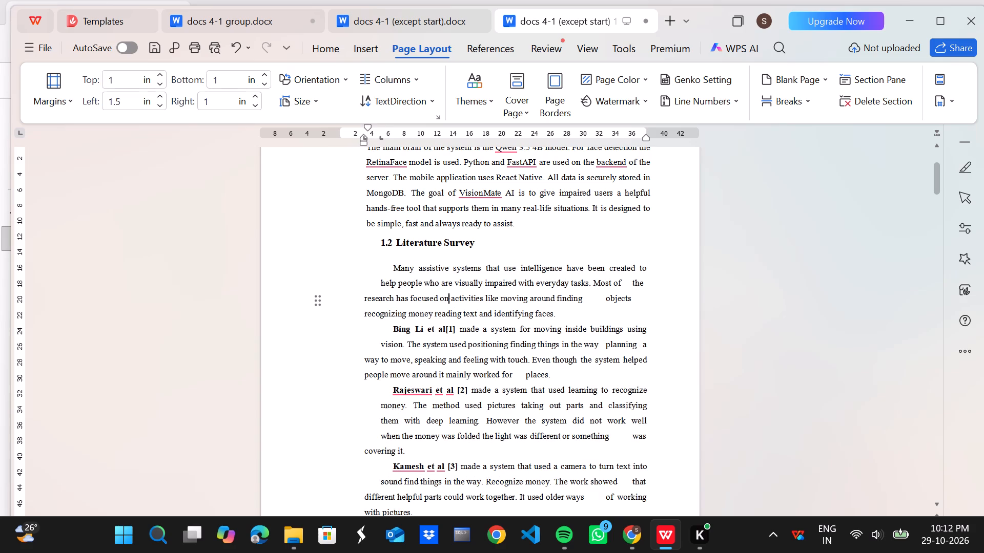
Remove the indents from the opening "Many assistive systems" paragraph and indent each of its four lines by one tab instead.
{"action": "left_click", "coordinate": [394, 269]}
{"action": "key", "text": "BackSpace"}
{"action": "key", "text": "BackSpace"}
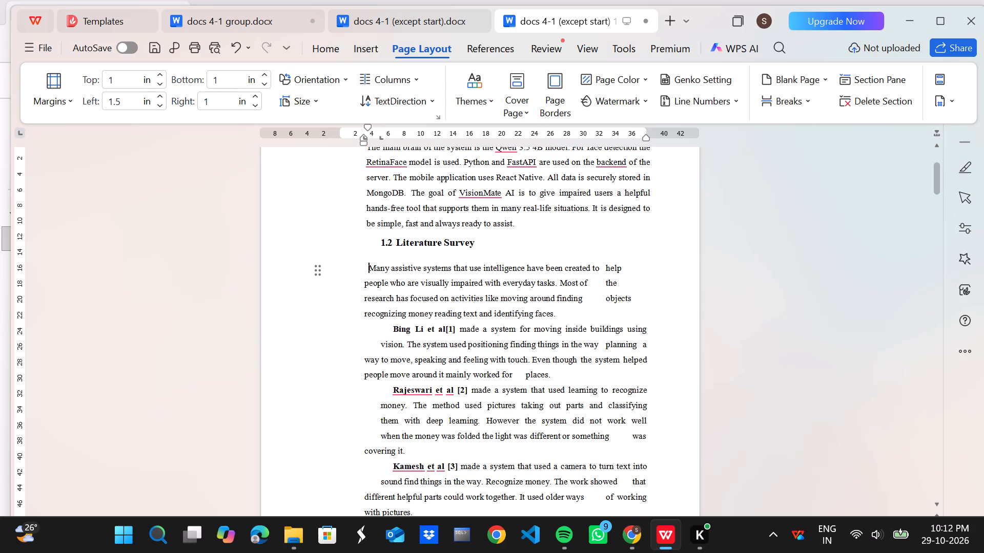
{"action": "key", "text": "BackSpace"}
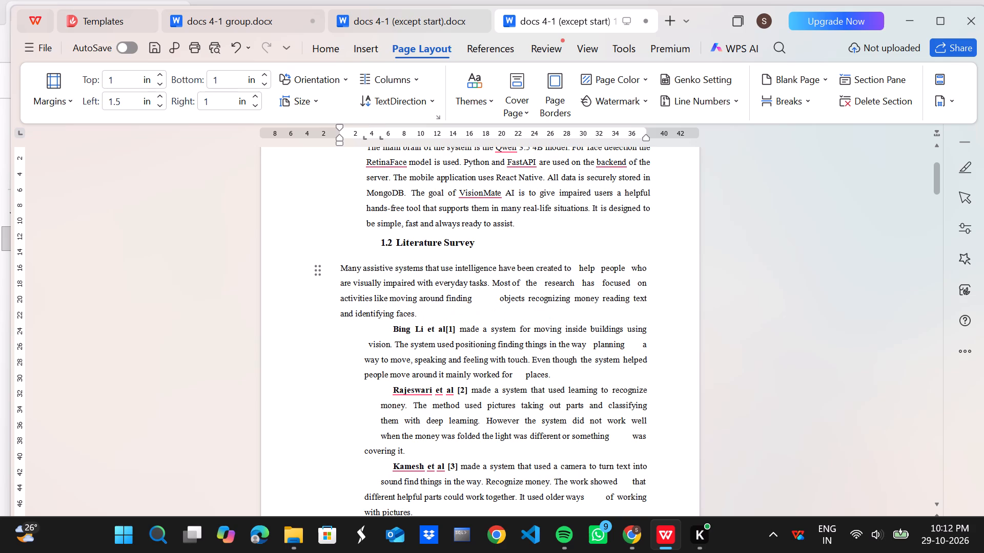
{"action": "key", "text": "Tab"}
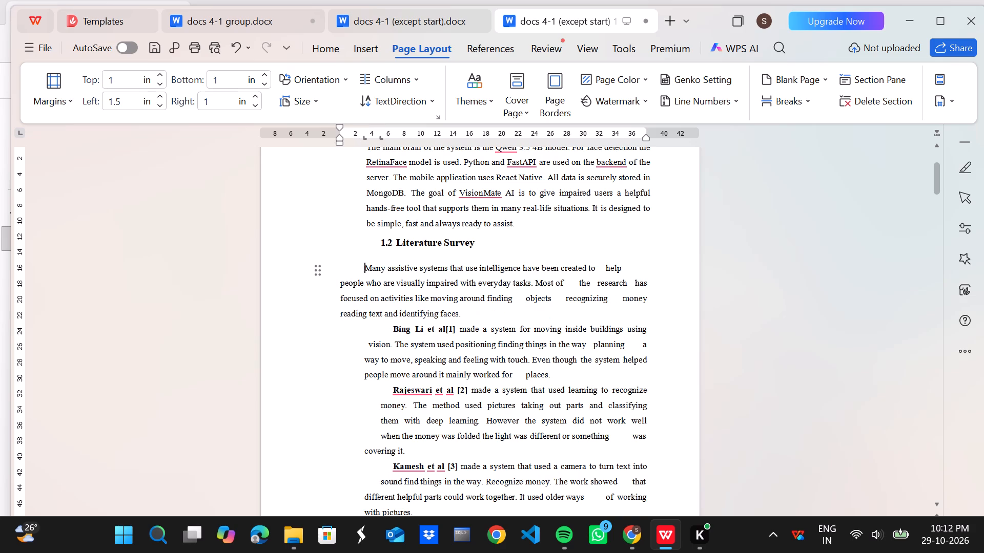
{"action": "left_click", "coordinate": [339, 283]}
{"action": "key", "text": "Tab"}
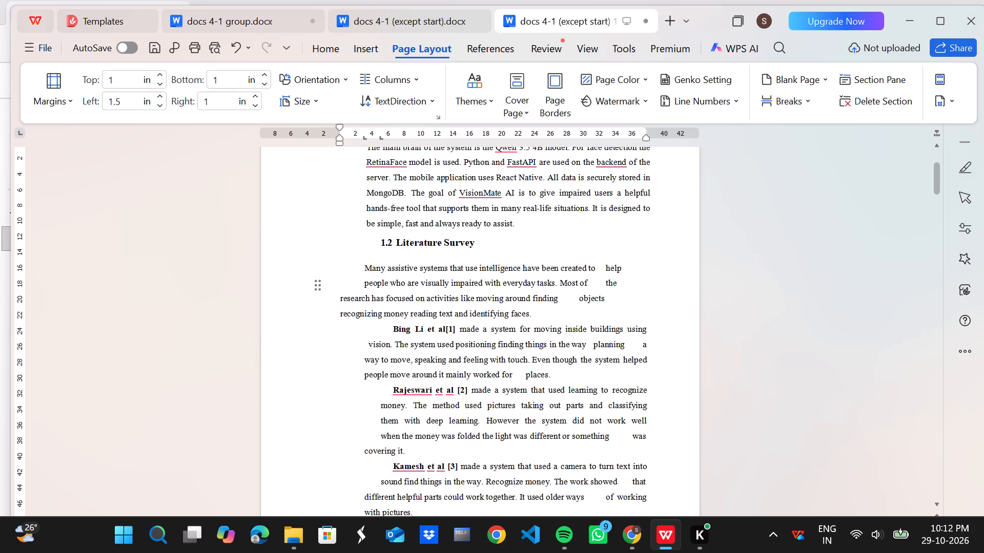
{"action": "left_click", "coordinate": [340, 301]}
{"action": "key", "text": "Tab"}
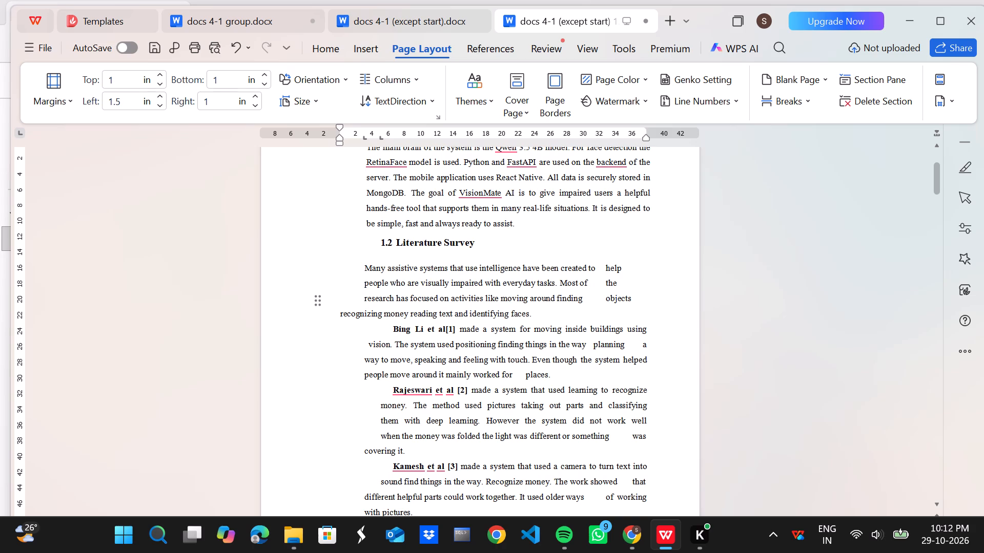
{"action": "left_click", "coordinate": [338, 315]}
{"action": "key", "text": "Tab"}
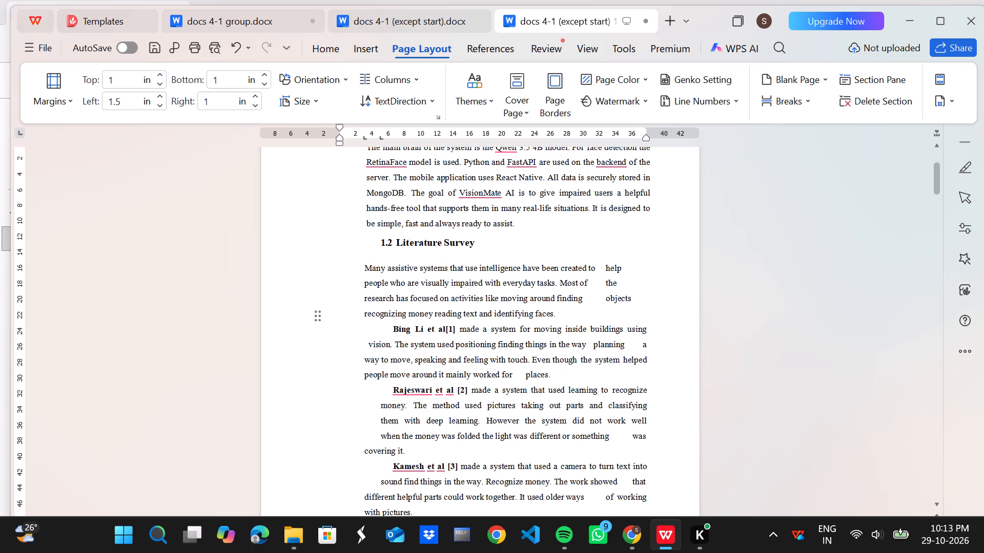
Clear the indents of the reference [1] paragraph and align the start of each of its lines with one tab.
{"action": "left_click", "coordinate": [392, 332]}
{"action": "key", "text": "BackSpace"}
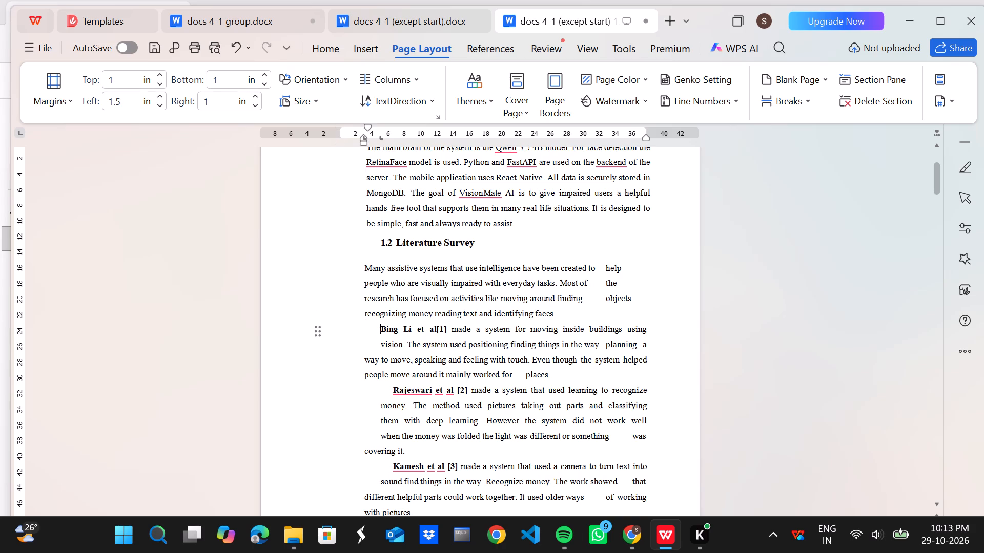
{"action": "key", "text": "BackSpace"}
{"action": "key", "text": "BackSpace"}
{"action": "key", "text": "Tab"}
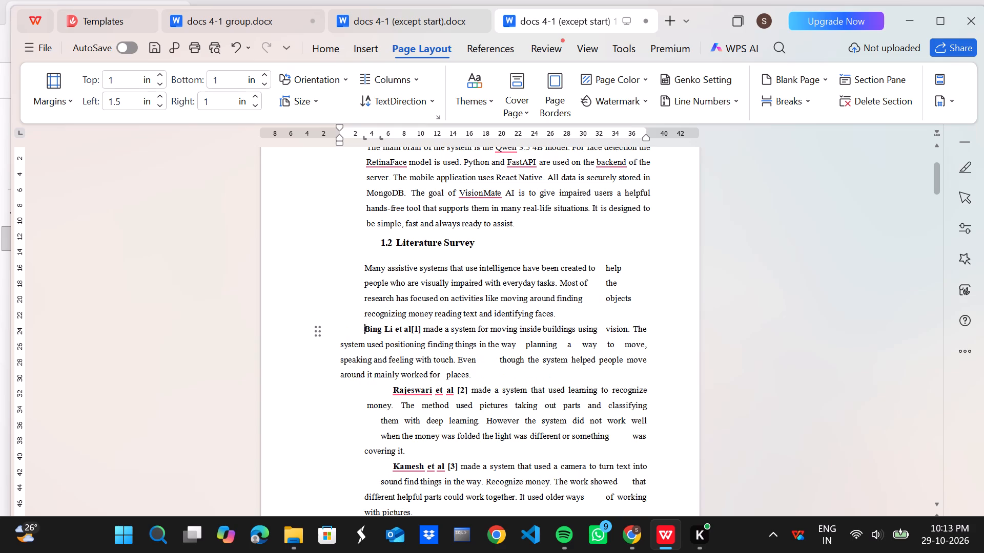
{"action": "left_click", "coordinate": [340, 347]}
{"action": "key", "text": "Tab"}
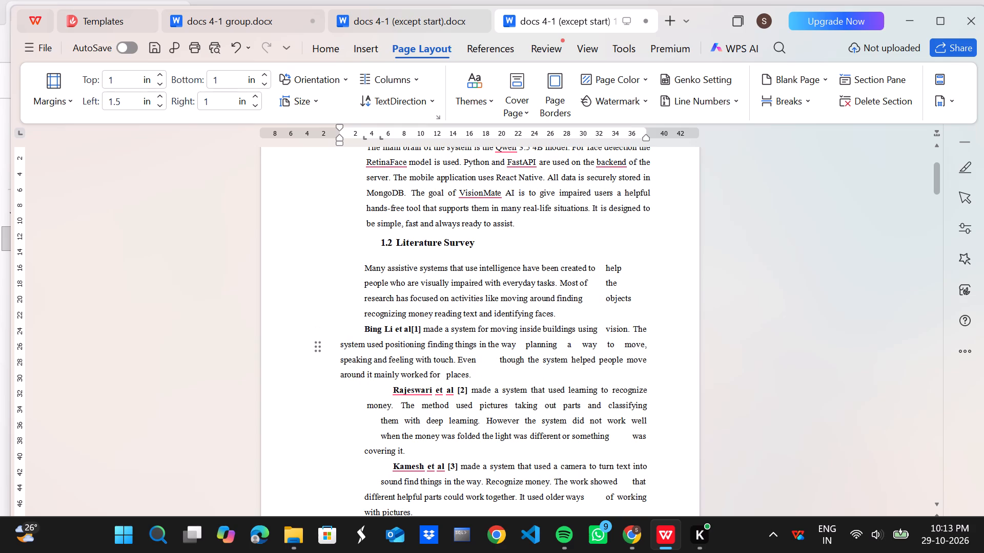
{"action": "key", "text": "Tab"}
{"action": "left_click", "coordinate": [340, 358]}
{"action": "key", "text": "Tab"}
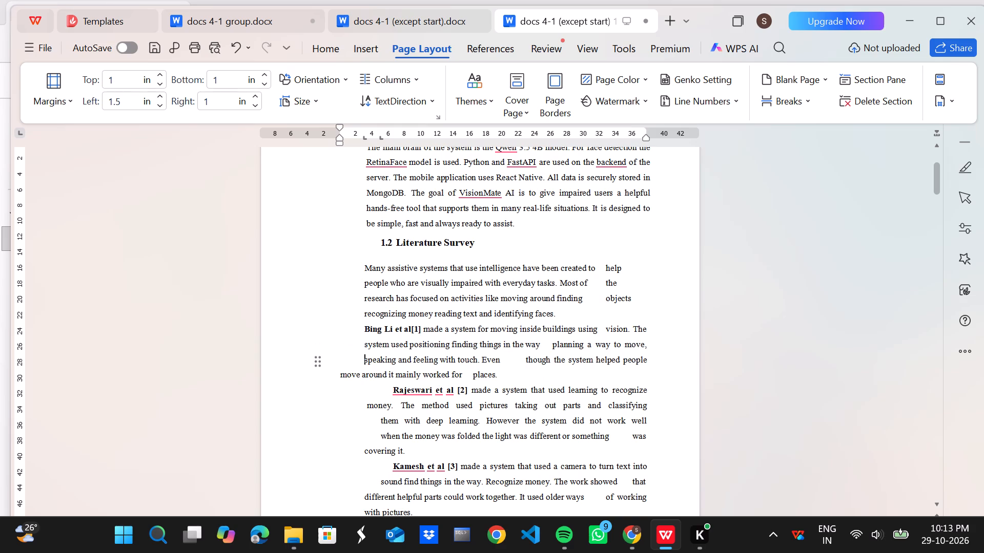
{"action": "left_click", "coordinate": [340, 375]}
{"action": "key", "text": "Tab"}
{"action": "key", "text": "Tab"}
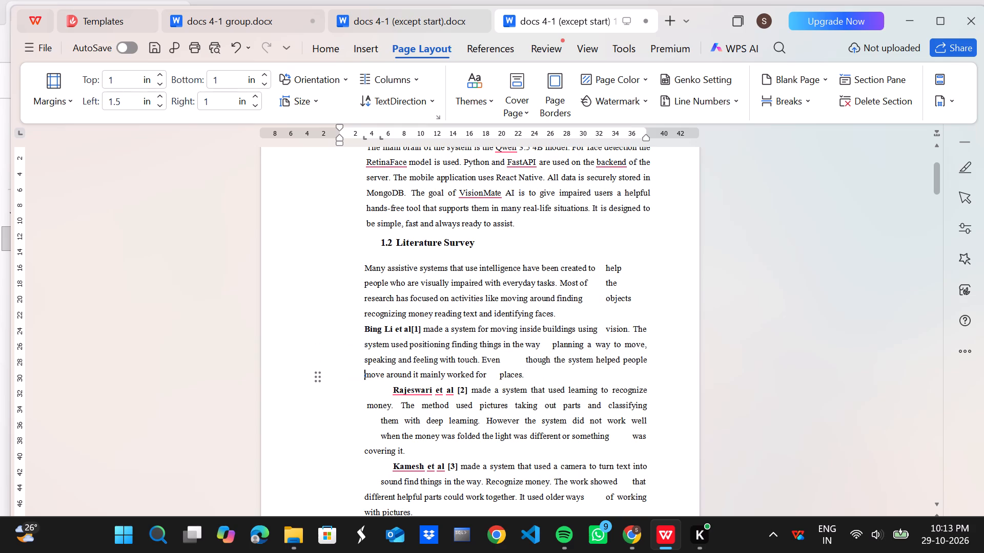
Clear the indents of the reference [2] paragraph and align the start of each of its lines with one tab.
{"action": "left_click", "coordinate": [394, 387]}
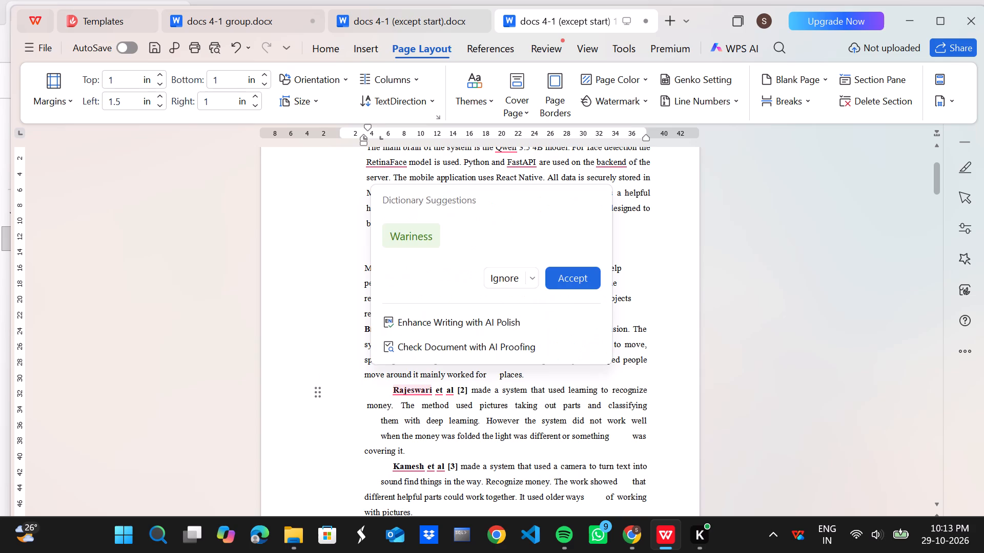
{"action": "key", "text": "BackSpace"}
{"action": "key", "text": "BackSpace"}
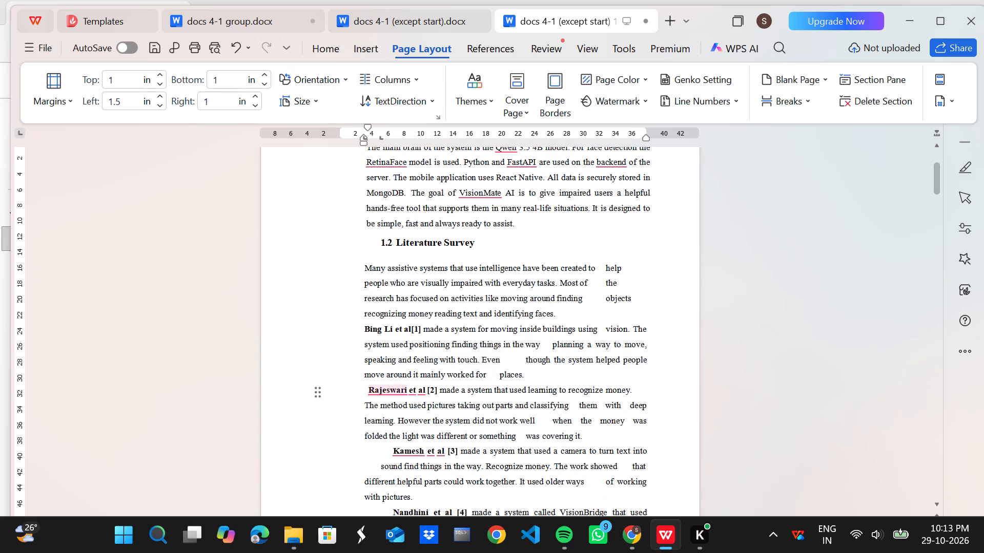
{"action": "key", "text": "BackSpace"}
{"action": "key", "text": "Tab"}
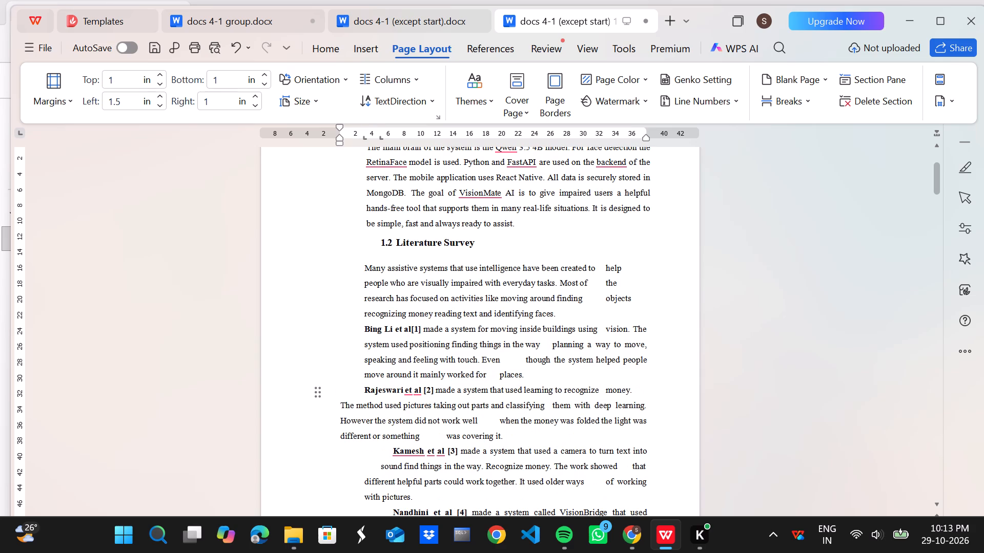
{"action": "left_click", "coordinate": [339, 406]}
{"action": "key", "text": "Tab"}
{"action": "key", "text": "Tab"}
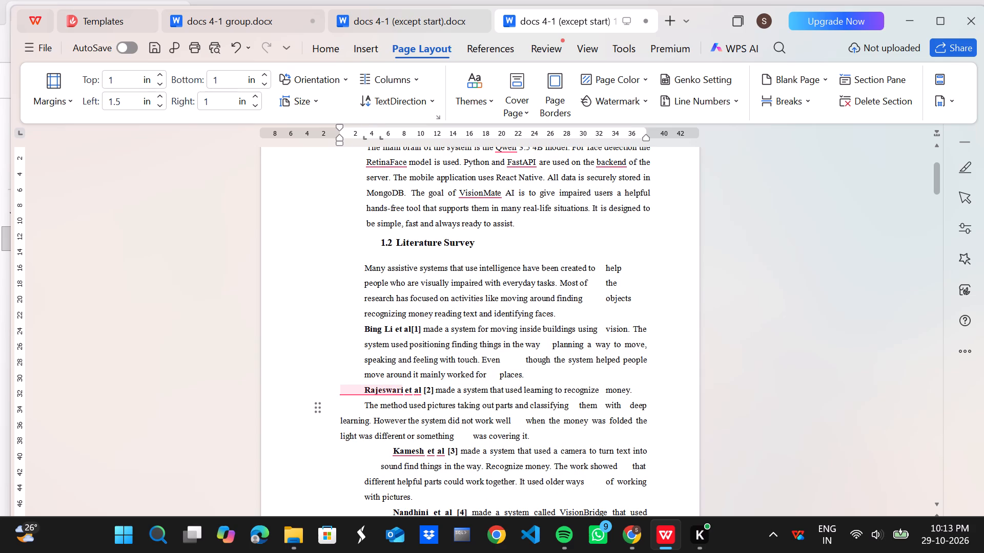
{"action": "left_click", "coordinate": [340, 421]}
{"action": "key", "text": "Tab"}
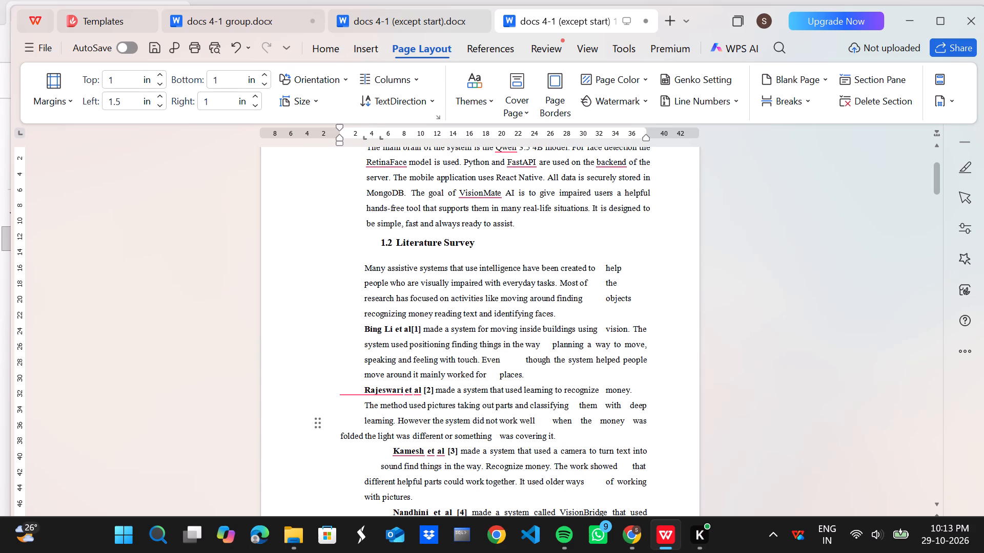
{"action": "left_click", "coordinate": [340, 436]}
{"action": "key", "text": "Tab"}
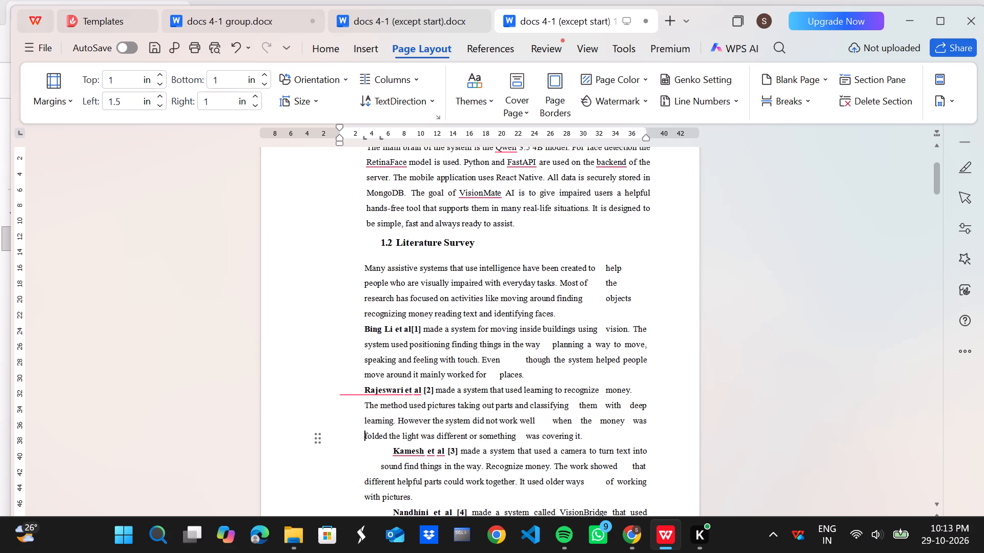
Clear the indents of the reference [3] paragraph and tab its lines in to align with the paragraphs above.
{"action": "scroll", "coordinate": [340, 436], "scroll_direction": "down", "scroll_amount": 1}
{"action": "left_click", "coordinate": [392, 400]}
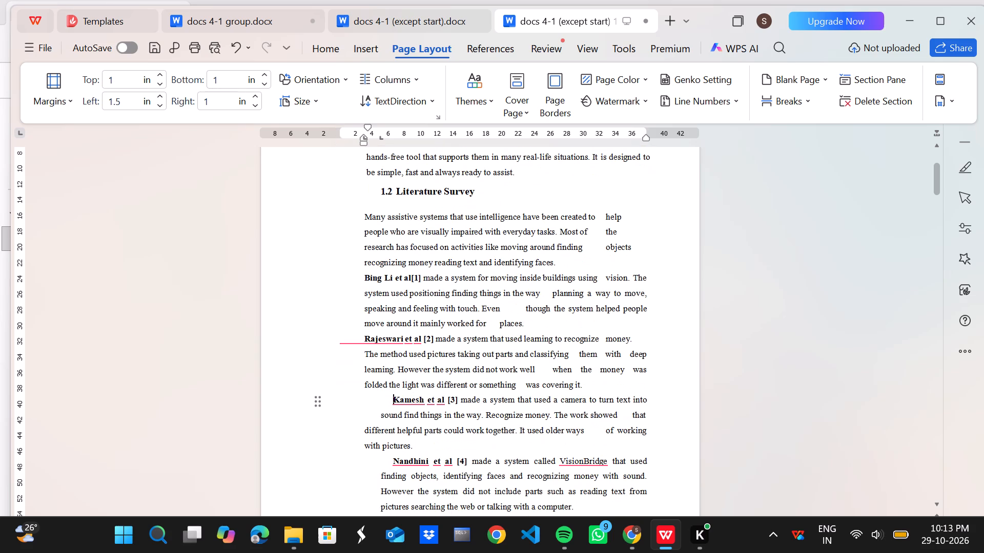
{"action": "key", "text": "BackSpace"}
{"action": "key", "text": "BackSpace"}
{"action": "key", "text": "BackSpace"}
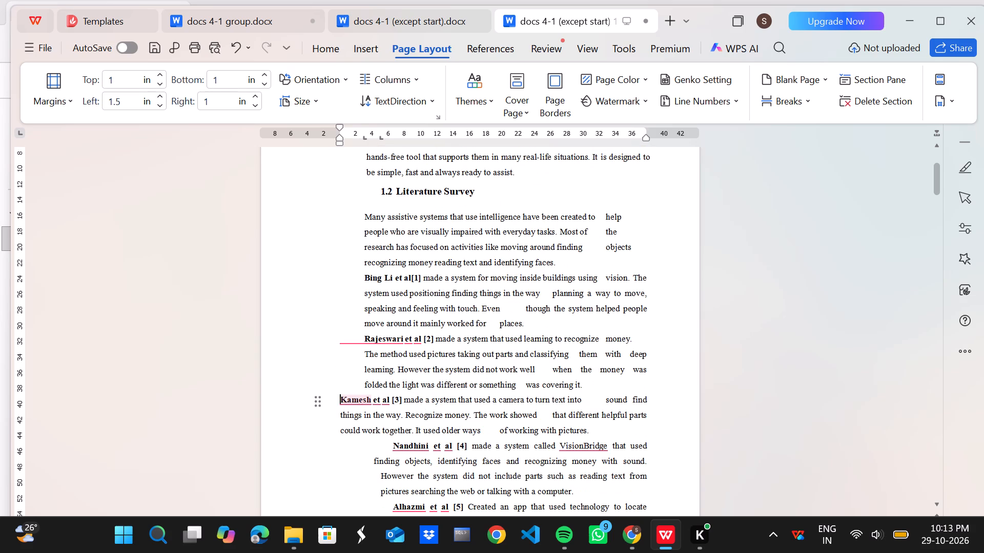
{"action": "key", "text": "Tab"}
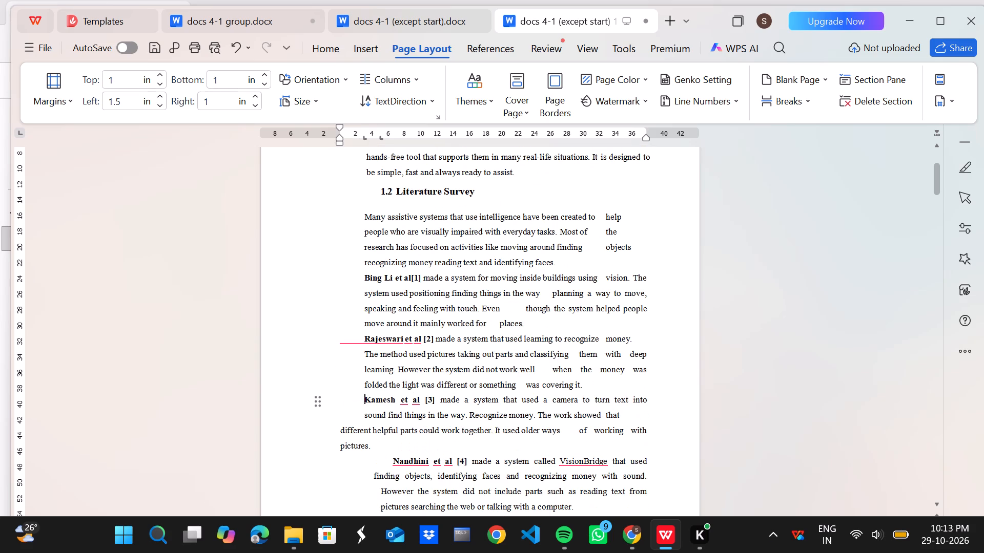
{"action": "left_click", "coordinate": [340, 430]}
{"action": "key", "text": "Tab"}
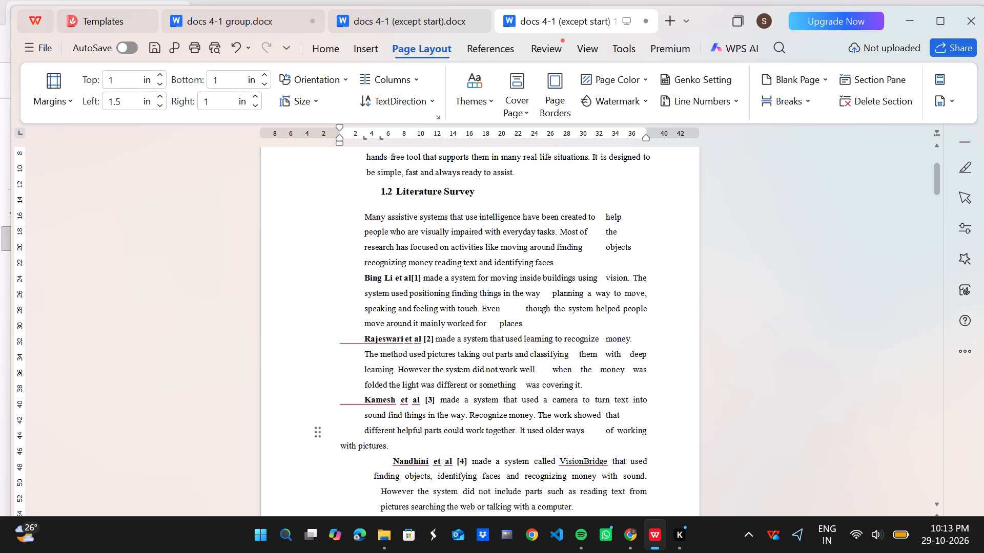
{"action": "left_click", "coordinate": [340, 446]}
{"action": "key", "text": "Tab"}
Delete the wide gap between "Most of" and "the" in the opening Literature Survey paragraph.
{"action": "left_click", "coordinate": [603, 229]}
{"action": "key", "text": "BackSpace"}
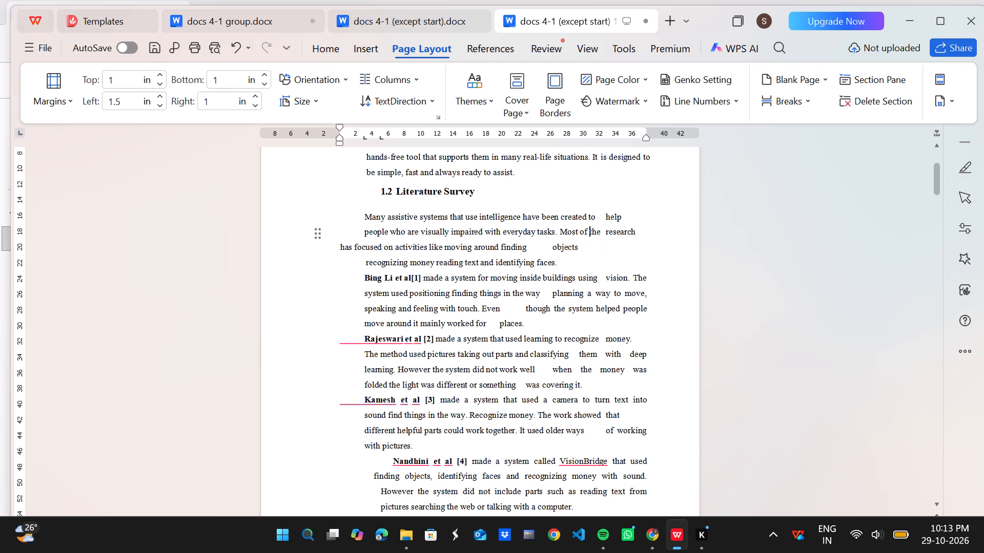